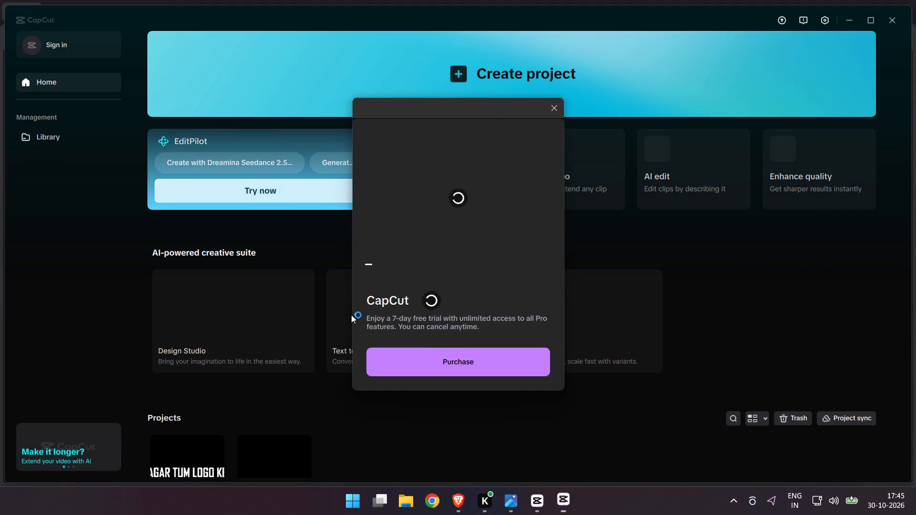
click(558, 112)
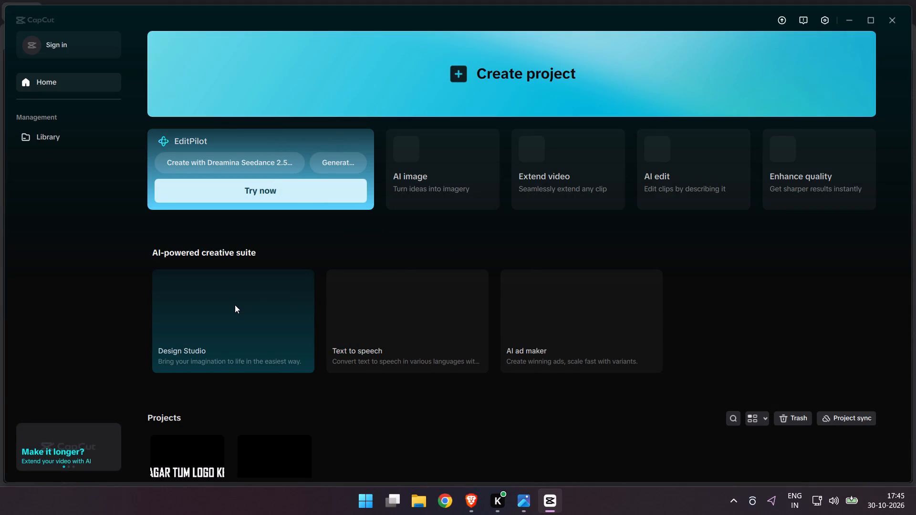
Open the Library of AI-generated assets and elements.
click(75, 139)
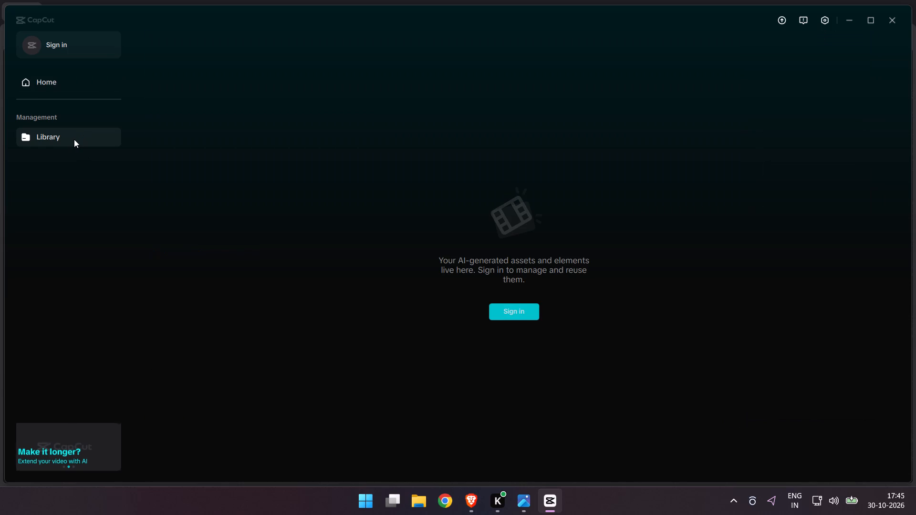
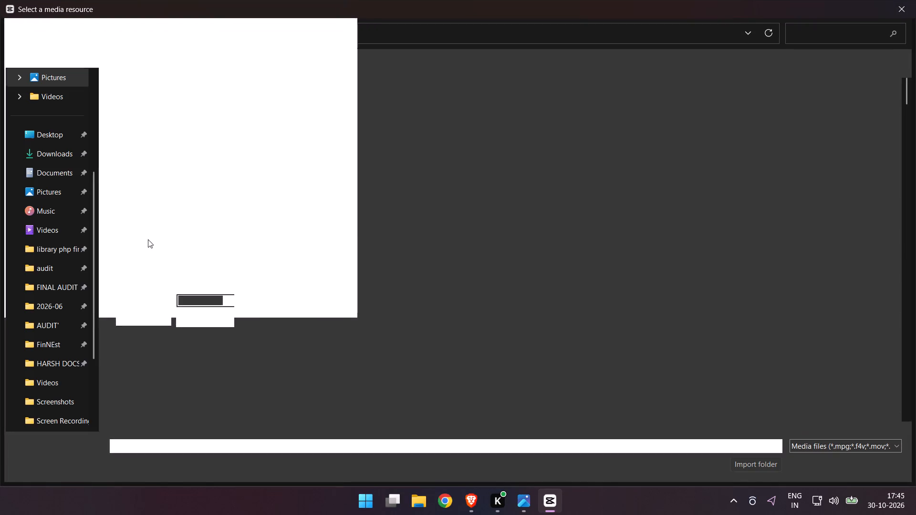
Find the DRDR video on the Desktop by searching for DRD and import it into the project media.
click(58, 139)
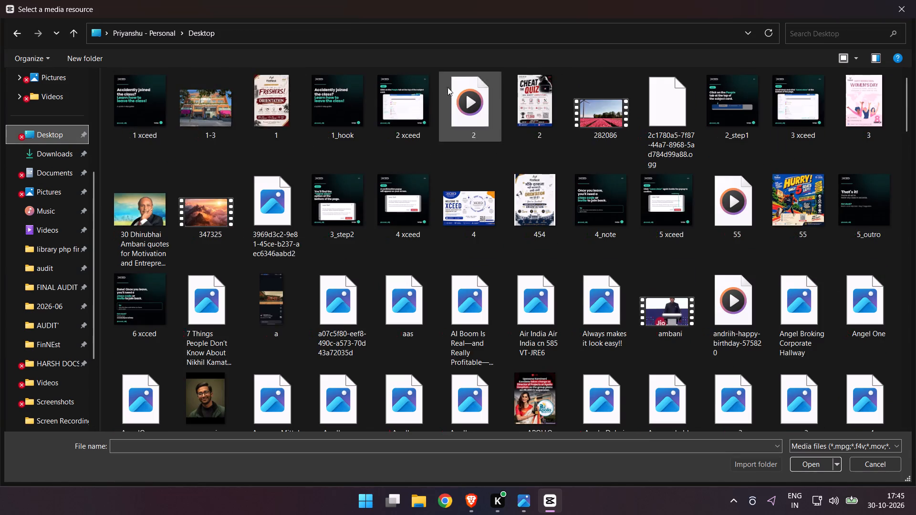
click(852, 36)
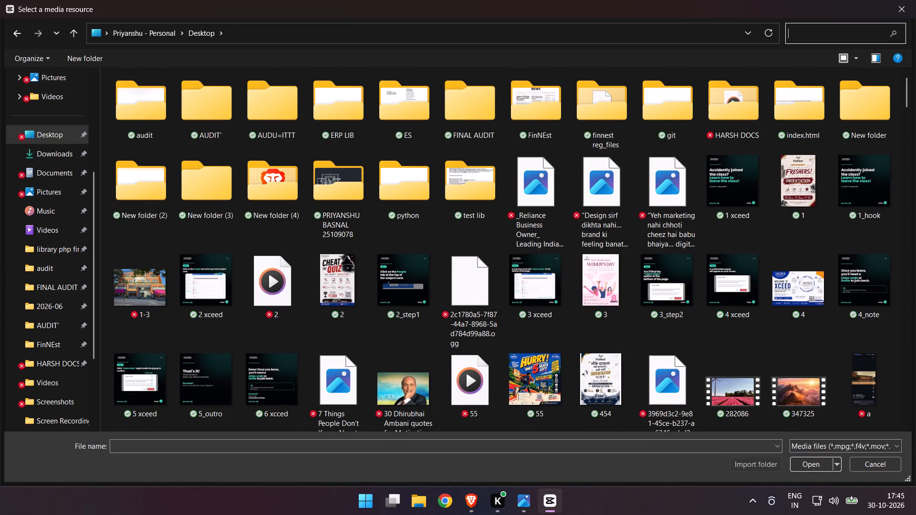
text(DRDER=)
key(BackSpace)
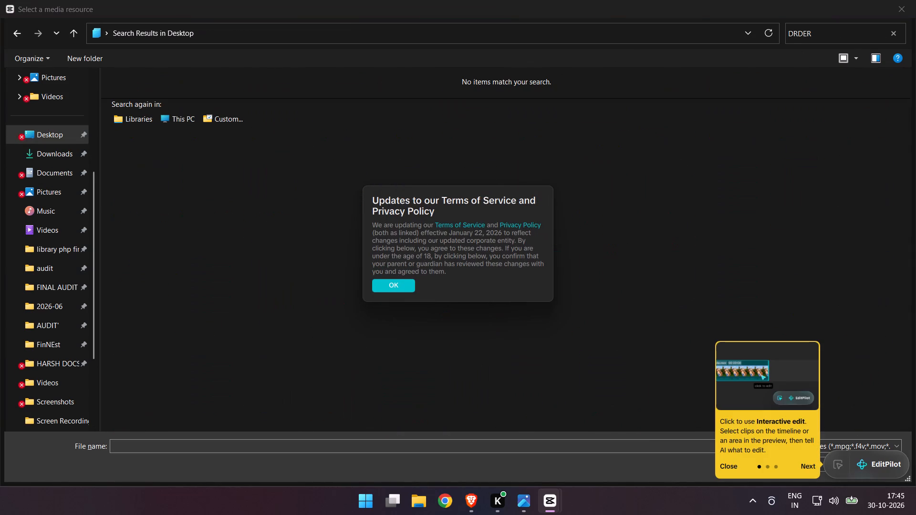
key(BackSpace)
key(BackSpace)
click(852, 36)
click(839, 34)
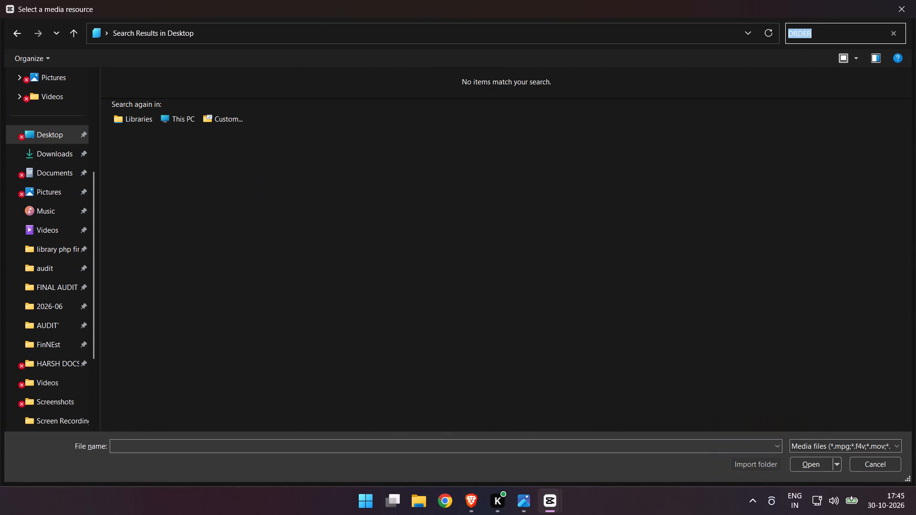
key(BackSpace)
key(BackSpace)
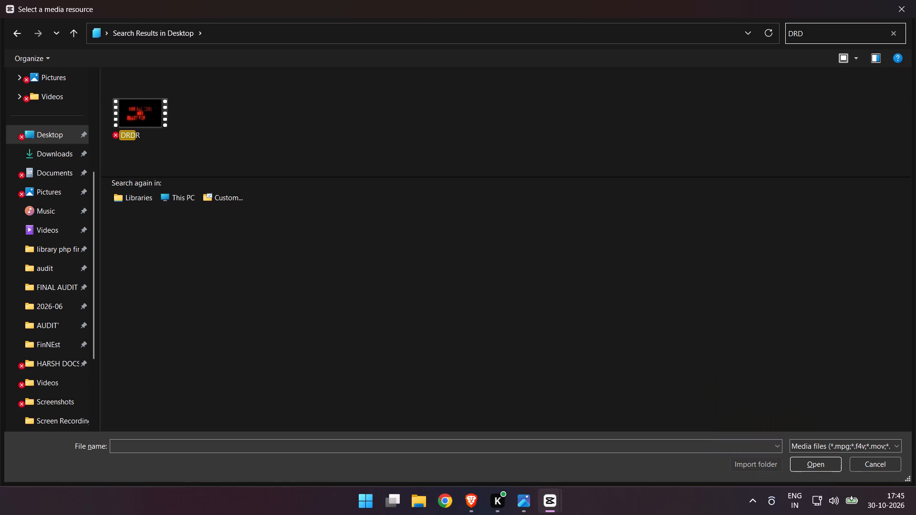
click(157, 108)
click(801, 464)
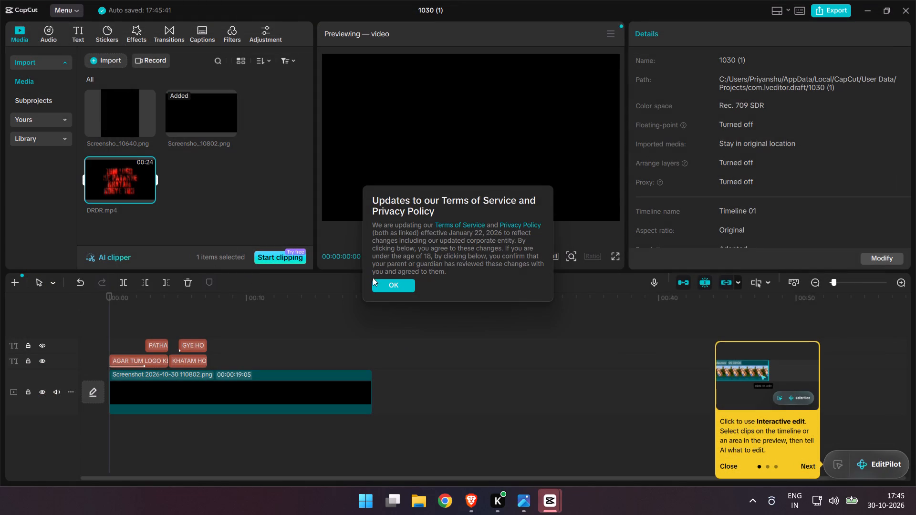
Accept the updated Terms of Service and Privacy Policy notice.
click(388, 292)
click(386, 286)
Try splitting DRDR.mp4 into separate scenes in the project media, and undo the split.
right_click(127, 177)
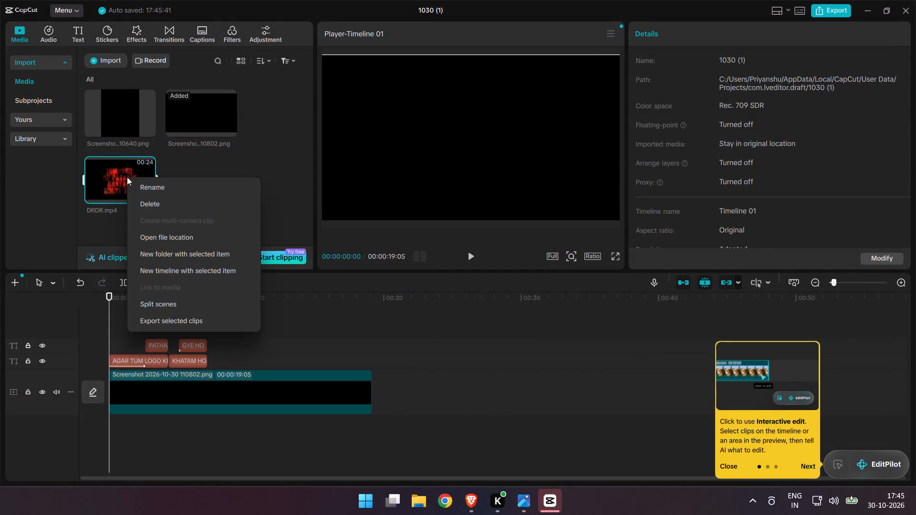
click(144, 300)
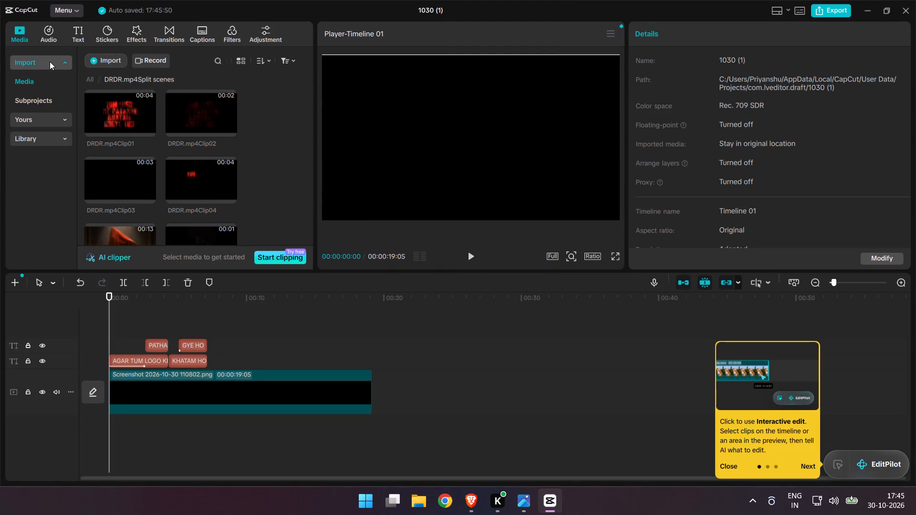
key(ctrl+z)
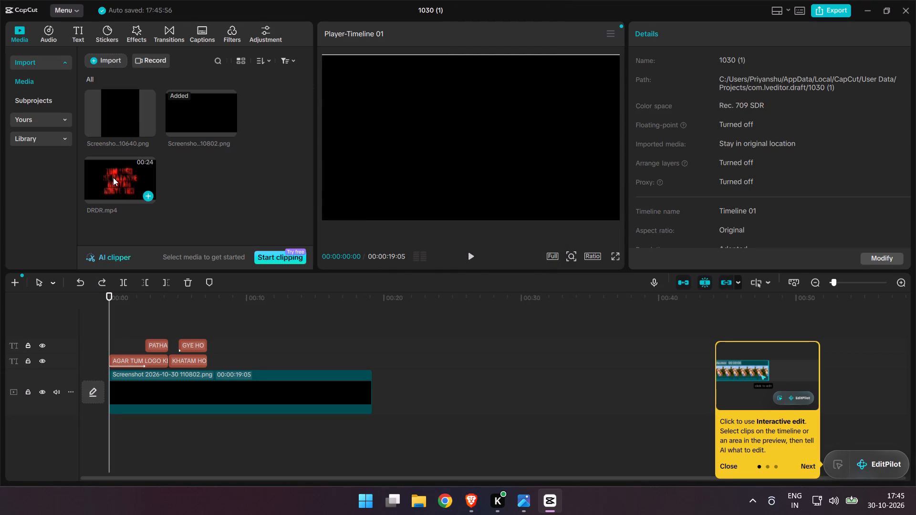
Preview DRDR.mp4 and place it at the start of the timeline on a new track above the screenshot clip.
click(113, 177)
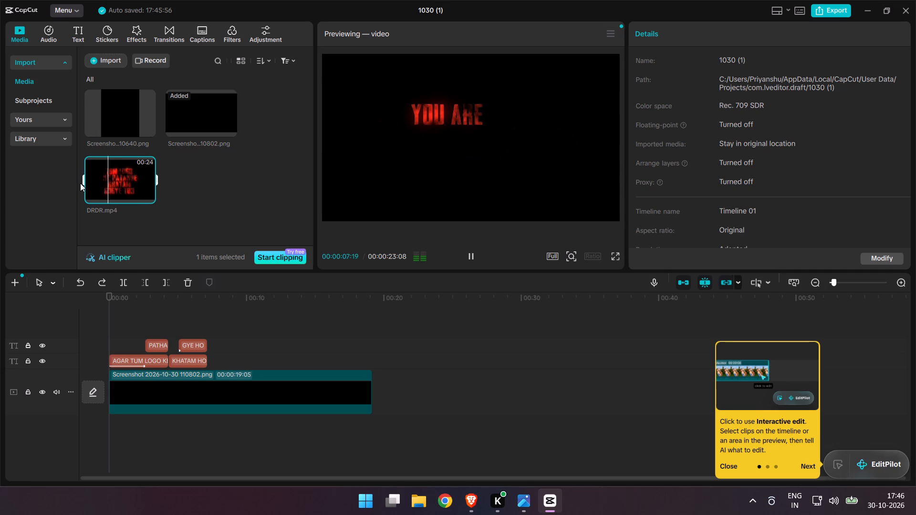
drag(101, 181, 131, 382)
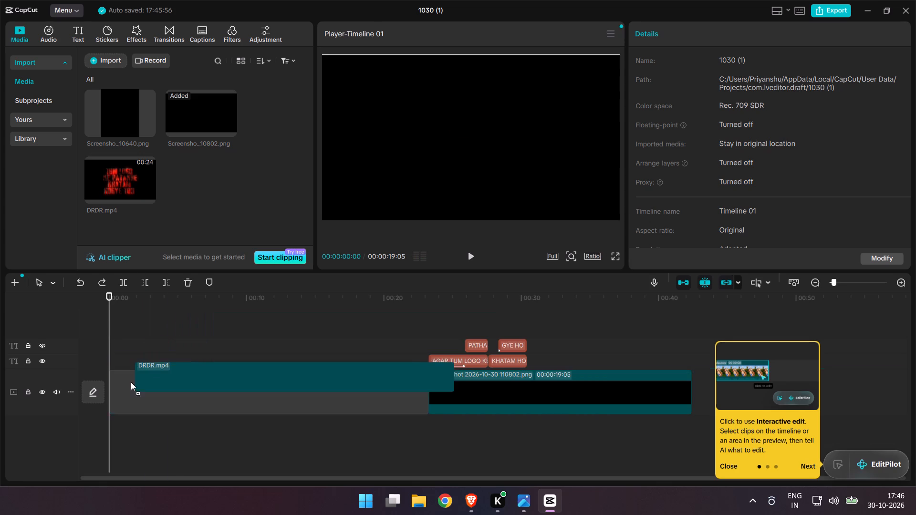
drag(131, 382, 108, 433)
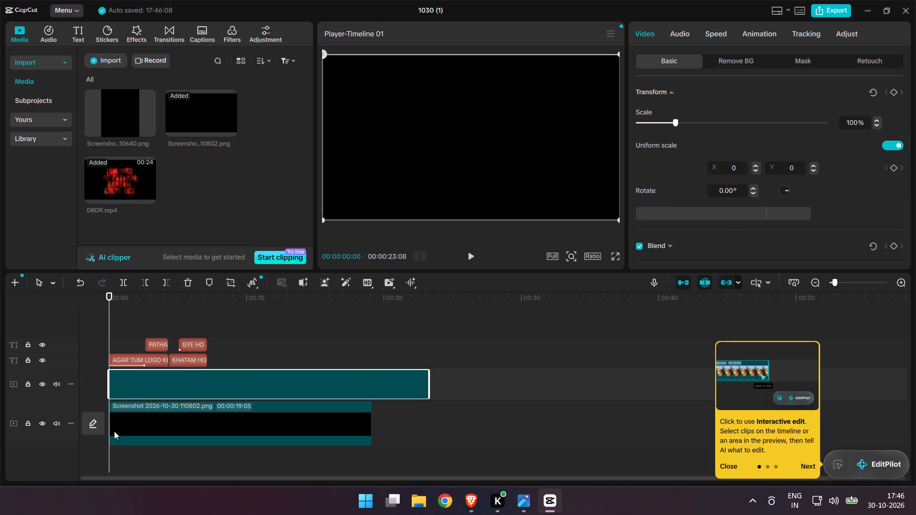
Extract the audio of the DRDR.mp4 timeline clip to its own track and delete the video clip.
right_click(150, 372)
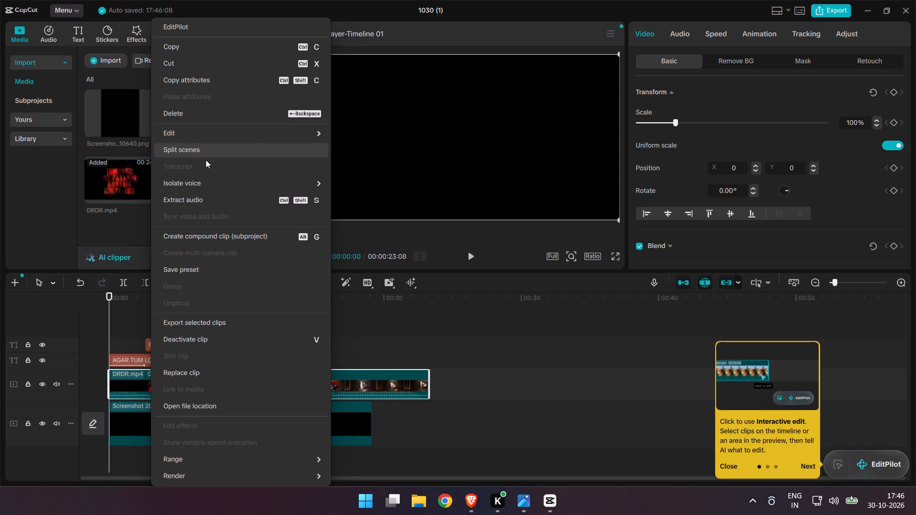
click(202, 199)
click(189, 379)
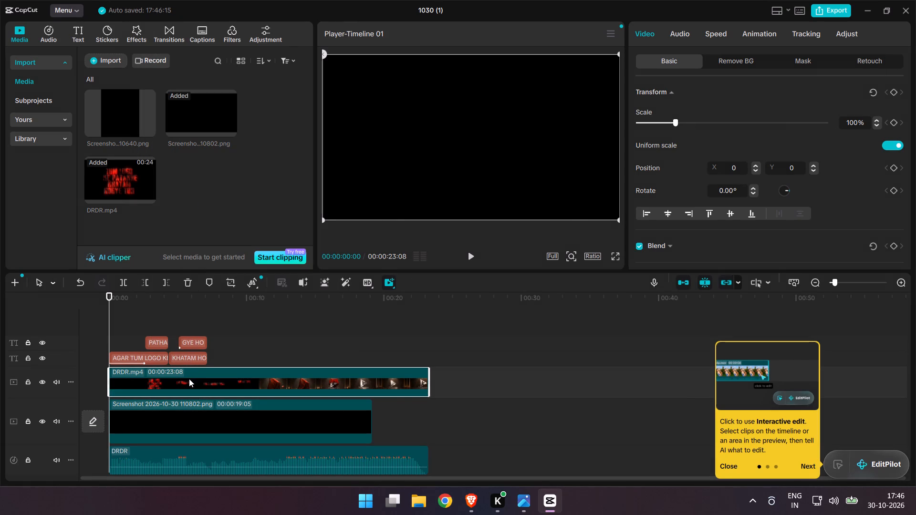
key(Delete)
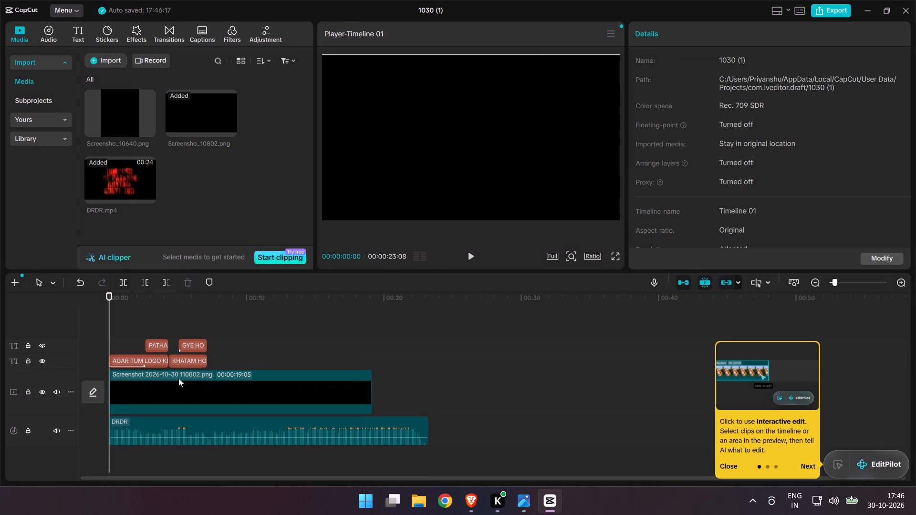
Play the captions against the DRDR audio and trim the end of the AGAR TUM LOGO KE caption to about 00:00:01:01.
click(468, 257)
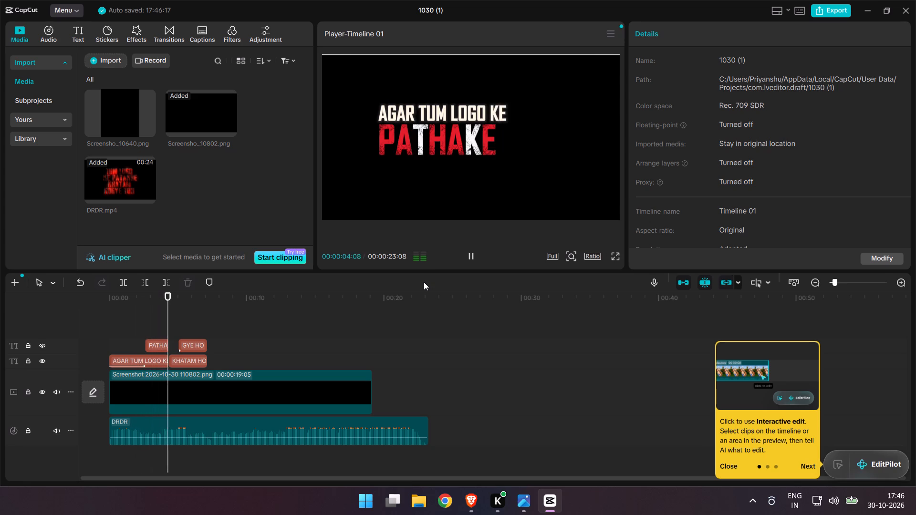
click(471, 256)
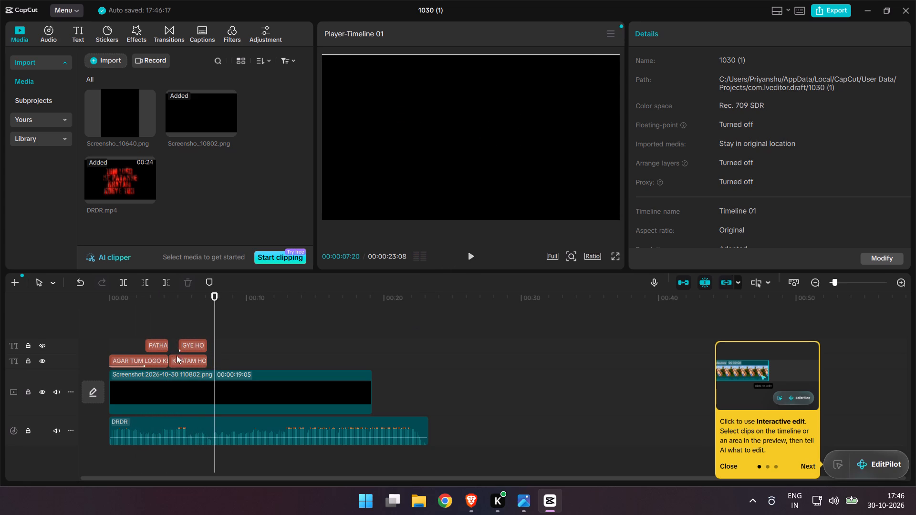
drag(212, 295, 104, 271)
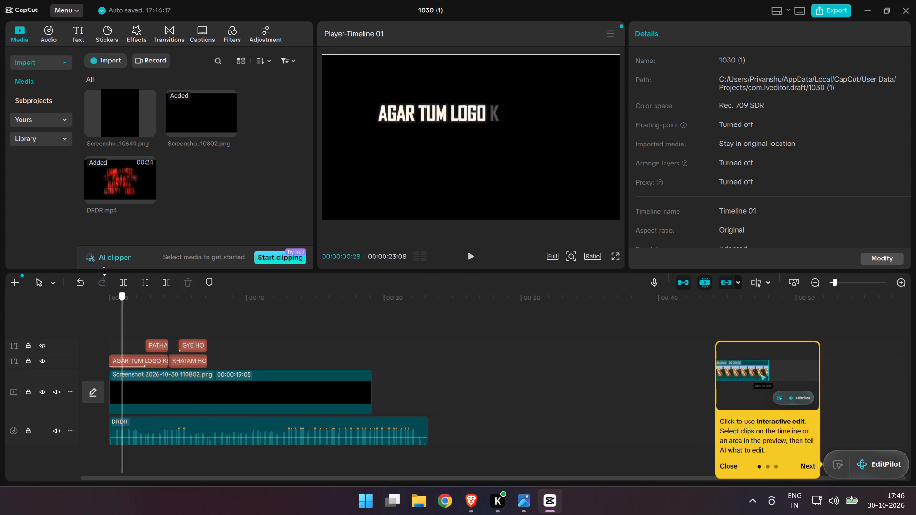
drag(104, 271, 89, 268)
click(473, 254)
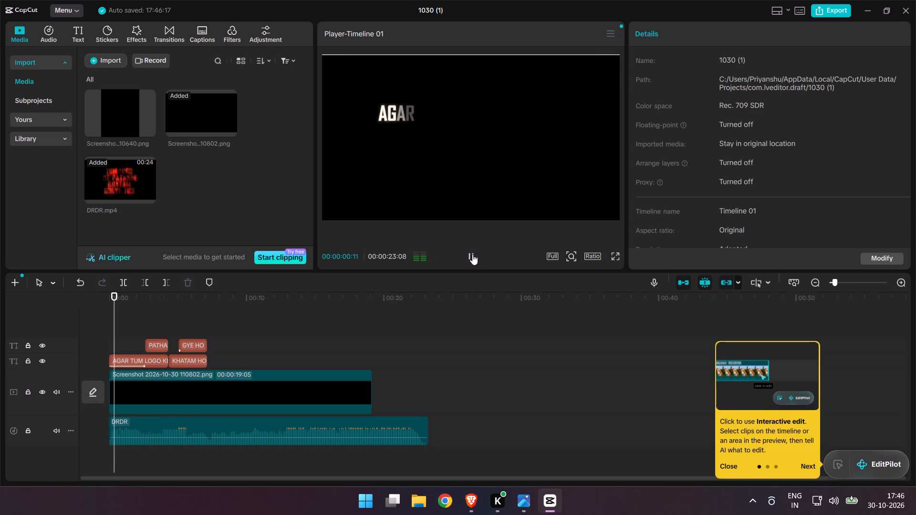
click(472, 254)
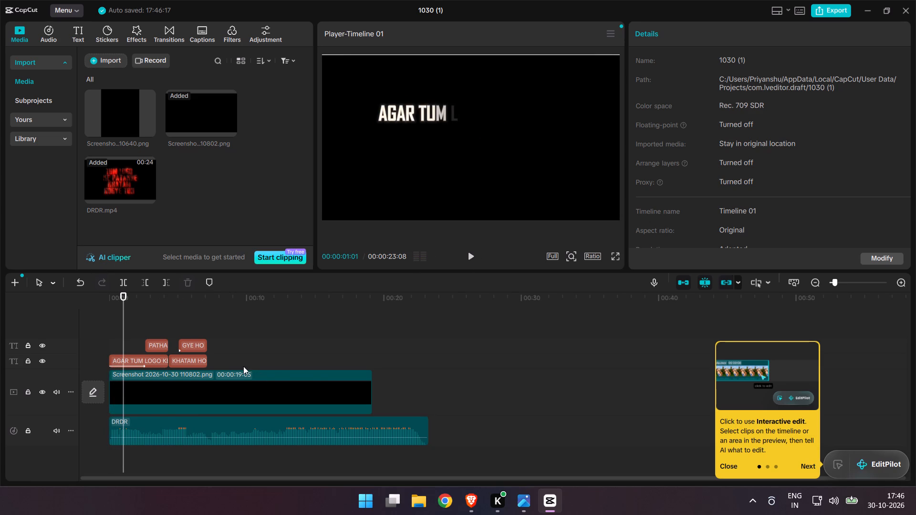
click(133, 359)
drag(169, 362, 157, 361)
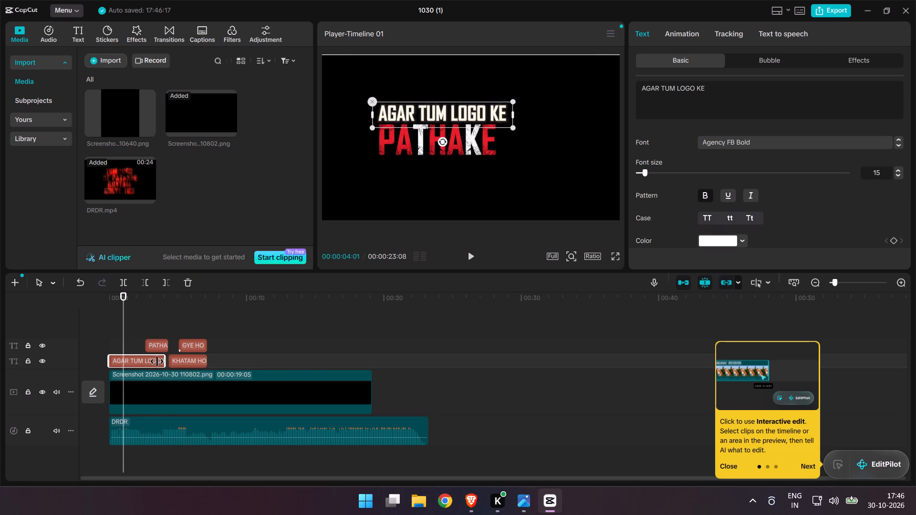
drag(157, 361, 123, 358)
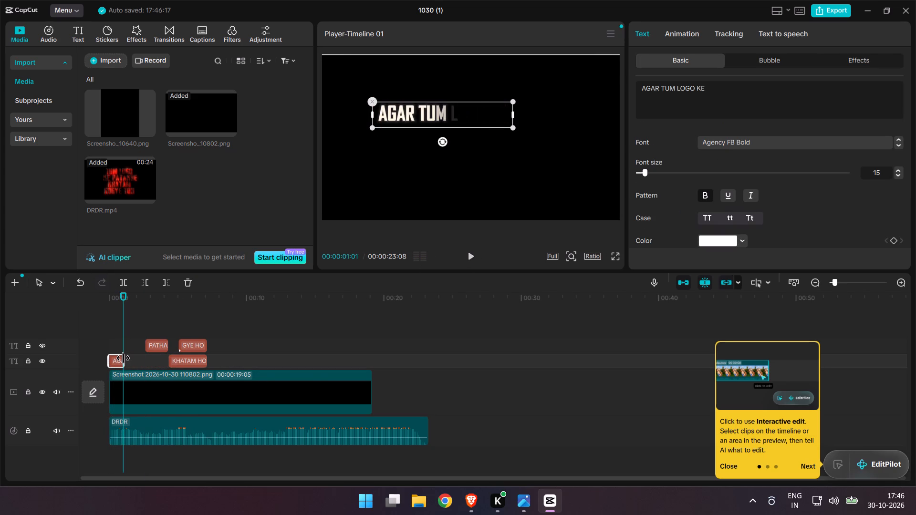
drag(123, 358, 120, 358)
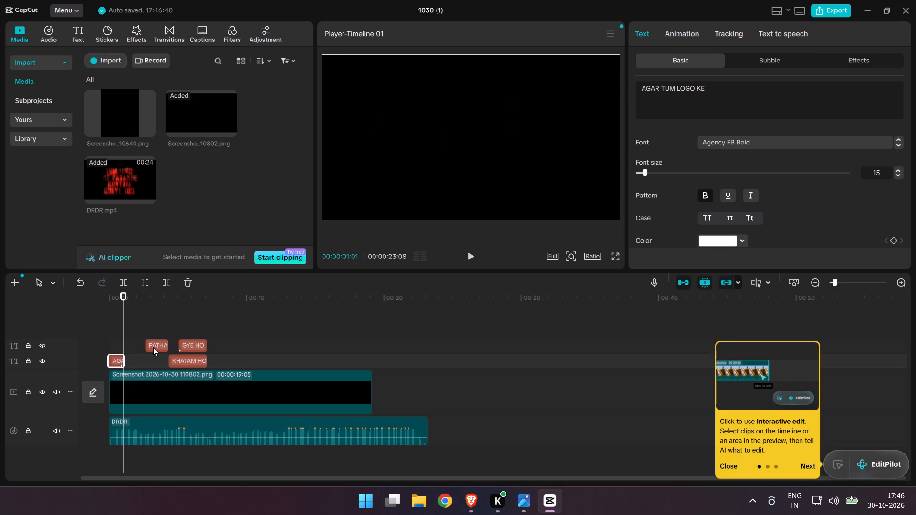
Move the PATHAKE caption earlier so it starts at about 00:00:01:01, where the AGAR TUM LOGO KE caption ends.
drag(153, 347, 132, 349)
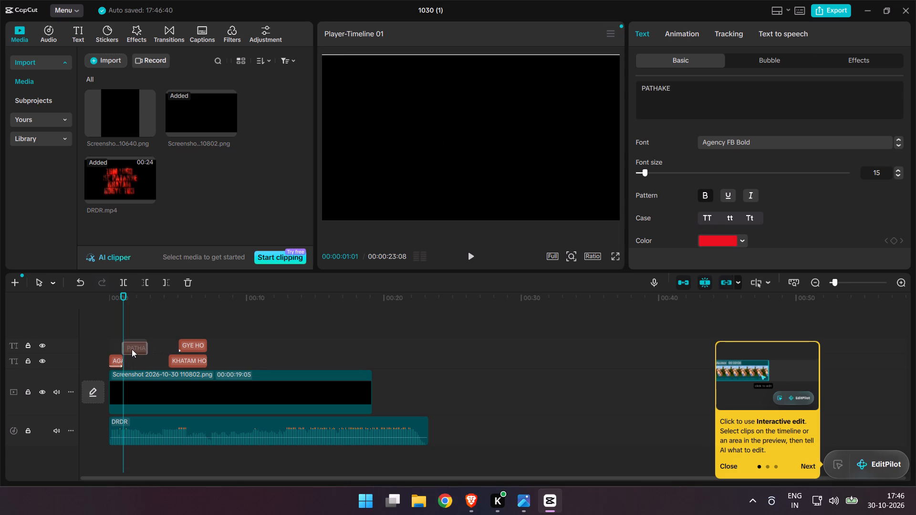
drag(132, 349, 134, 348)
Play back the new timing and extend the AGAR TUM LOGO KE caption to end together with the PATHAKE caption.
drag(125, 294, 106, 287)
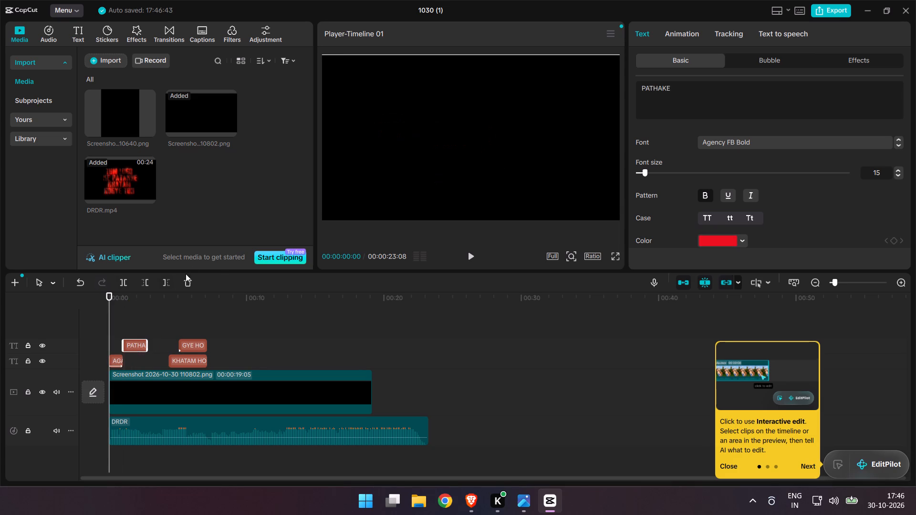
click(467, 252)
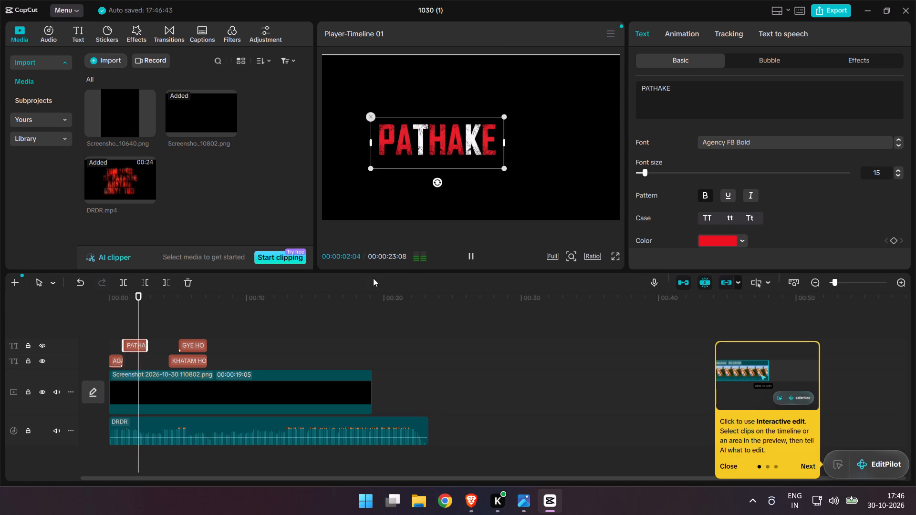
click(119, 360)
drag(125, 363, 129, 364)
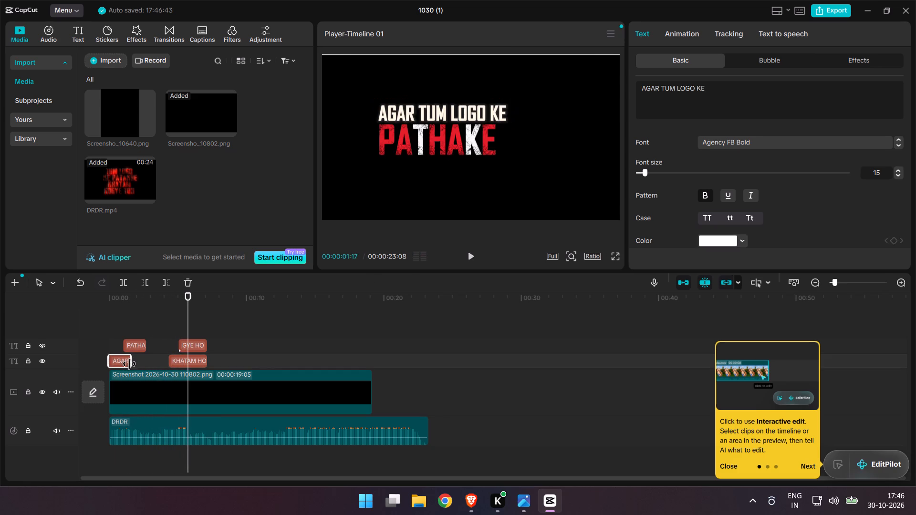
drag(129, 364, 143, 368)
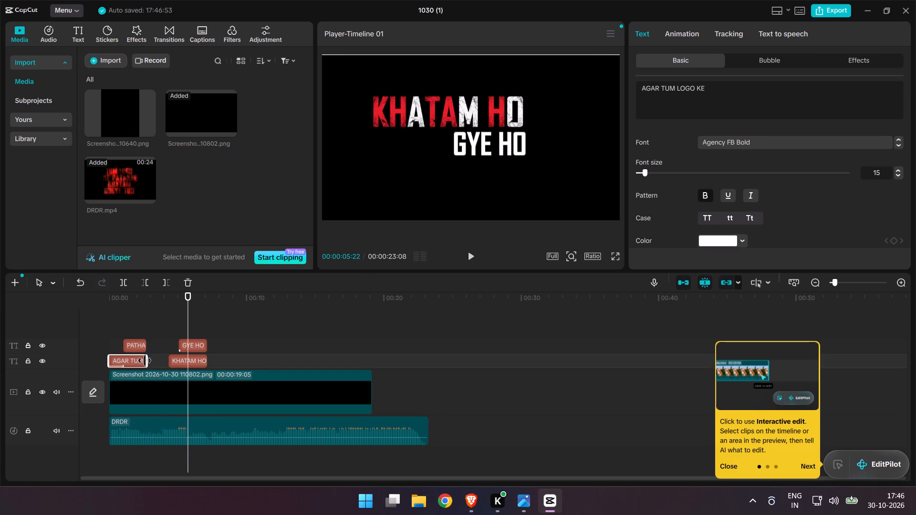
drag(147, 363, 143, 361)
Move the KHATAM HO caption to directly after the AGAR TUM LOGO KE caption on the same track.
drag(180, 363, 162, 364)
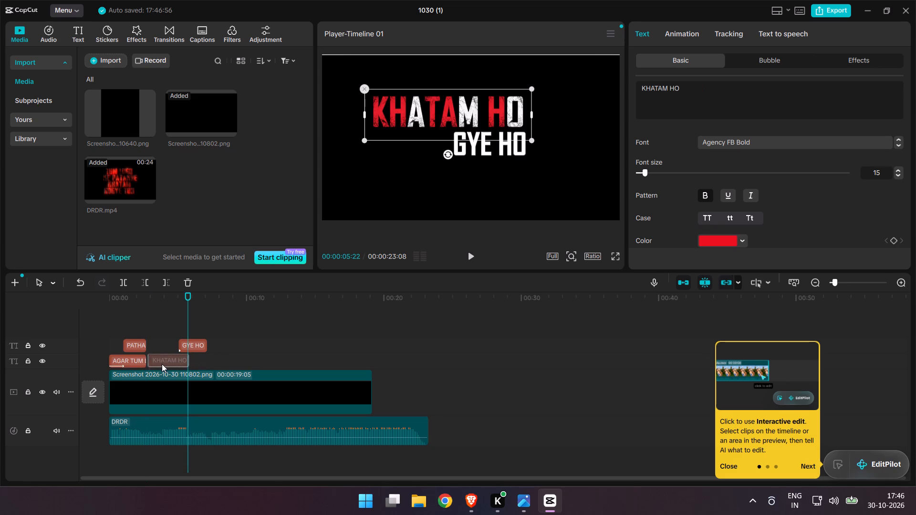
drag(162, 364, 161, 368)
drag(159, 373, 158, 370)
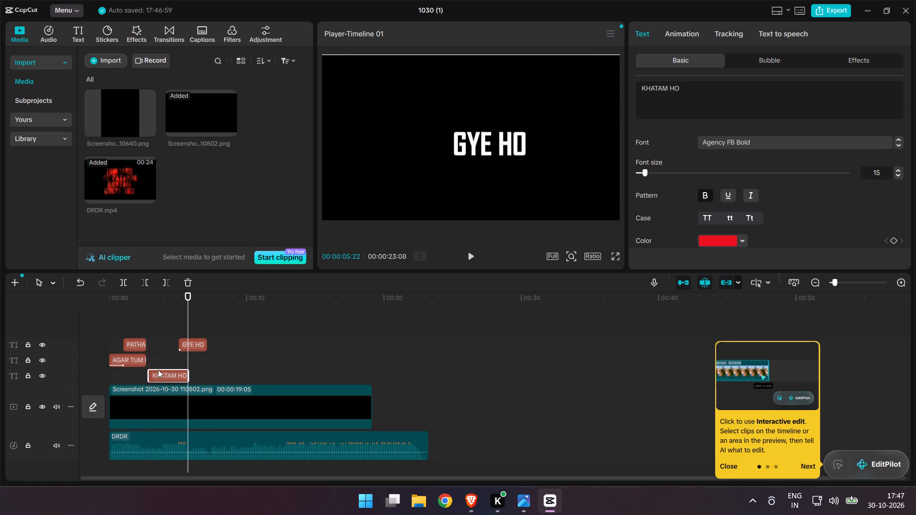
drag(158, 370, 158, 363)
Play the timeline from the start to about 00:00:03:03 to check the retimed captions against the audio.
drag(186, 296, 161, 296)
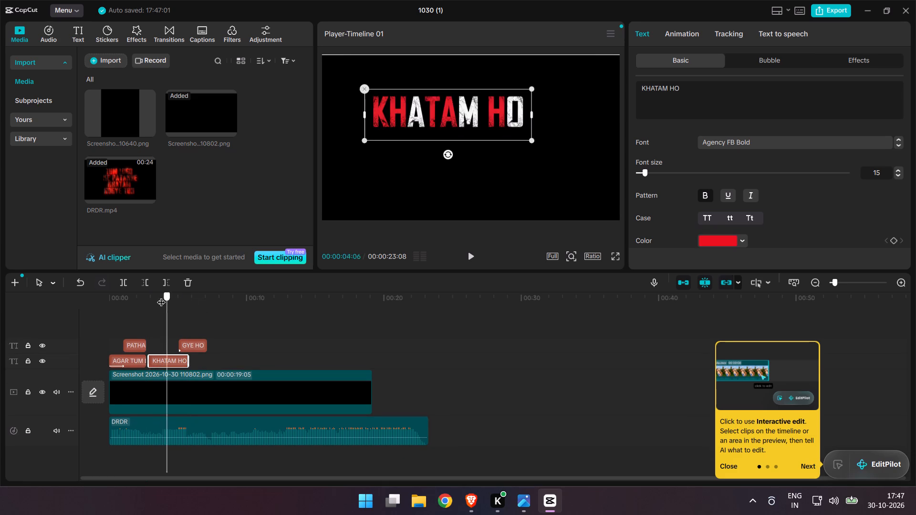
drag(161, 296, 90, 302)
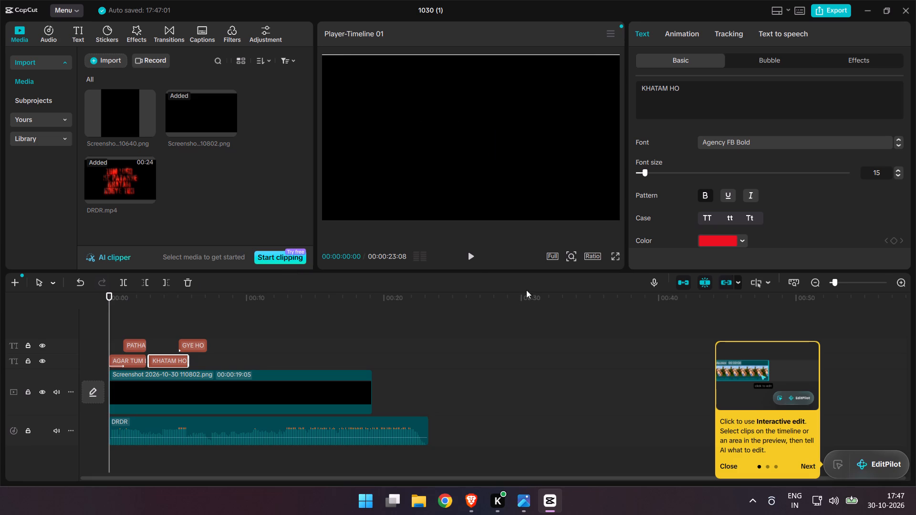
click(464, 256)
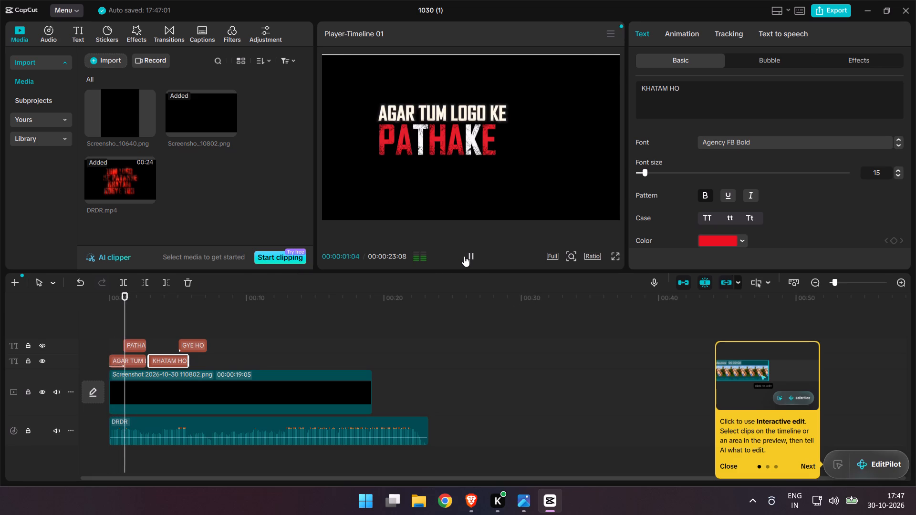
click(476, 254)
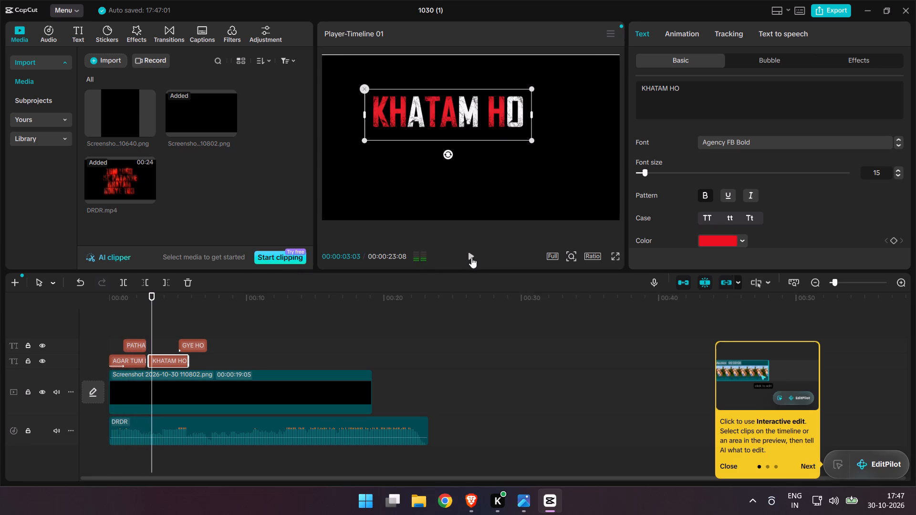
Shorten the AGAR TUM LOGO KE and PATHAKE captions so both end together at about 2 seconds.
click(132, 360)
drag(146, 362, 137, 360)
click(138, 348)
drag(144, 345, 138, 344)
Extend the start of the KHATAM HO caption earlier, close to the end of the AGAR TUM LOGO KE caption.
drag(151, 355, 146, 353)
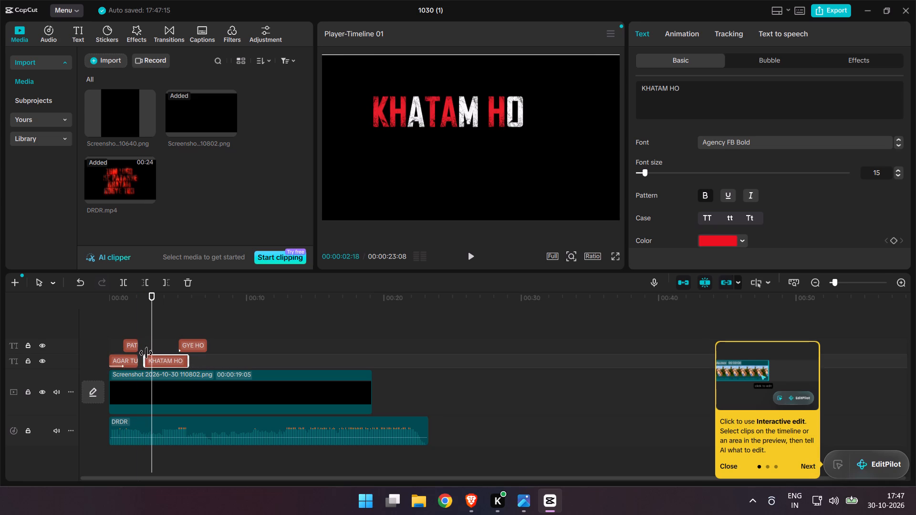
drag(146, 353, 145, 353)
Play from the start to about 00:00:01:17 and trim the end of the AGAR TUM LOGO KE caption to that point.
drag(152, 294, 104, 290)
click(468, 254)
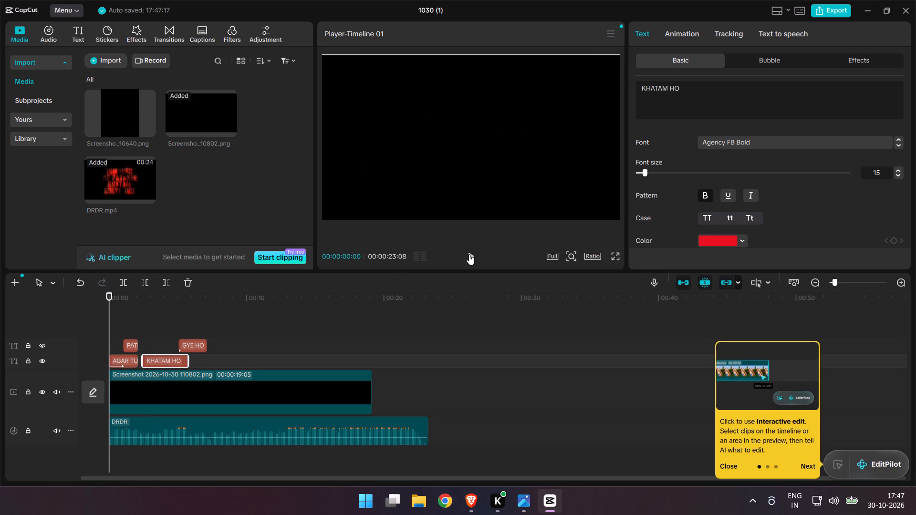
click(468, 254)
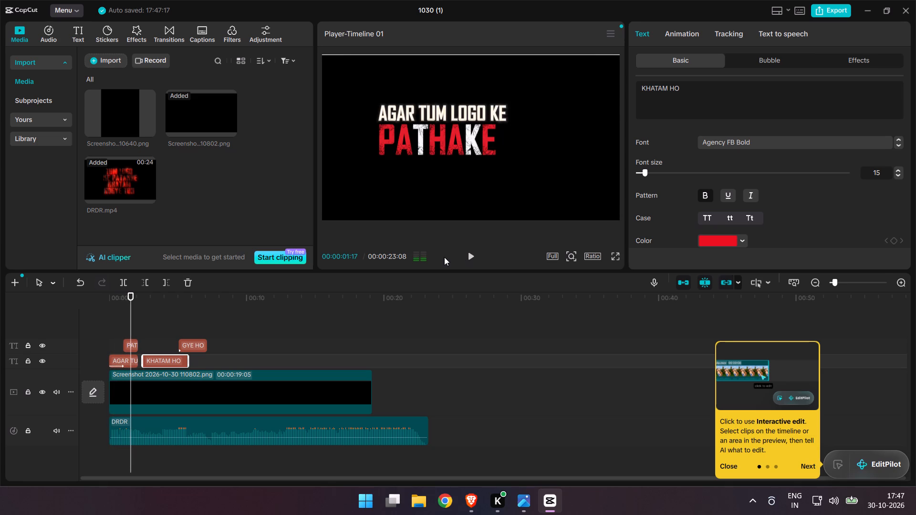
click(120, 358)
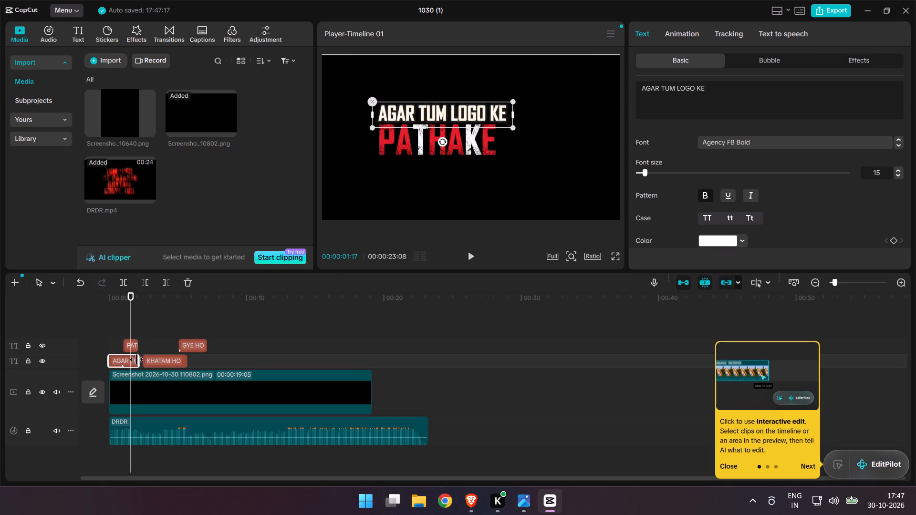
drag(139, 363, 131, 361)
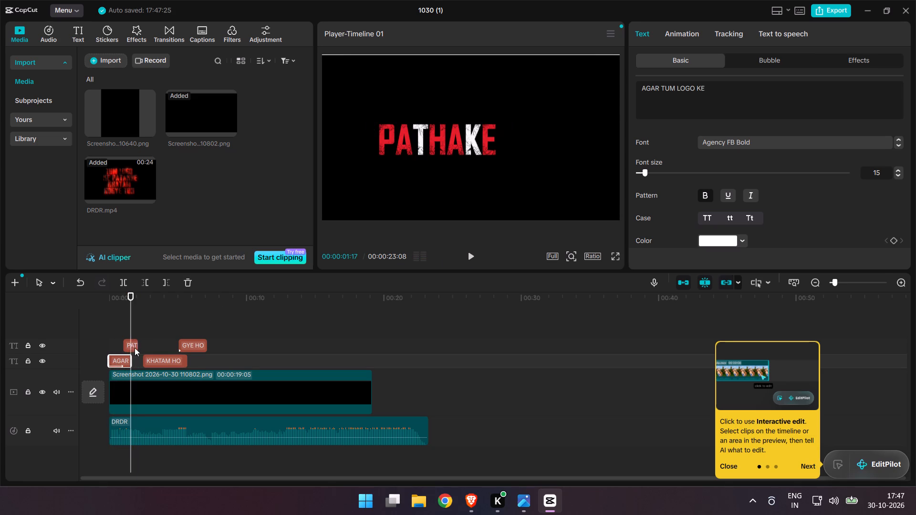
Move the PATHAKE caption earlier so it ends together with the AGAR TUM LOGO KE caption.
drag(133, 347, 127, 348)
click(126, 350)
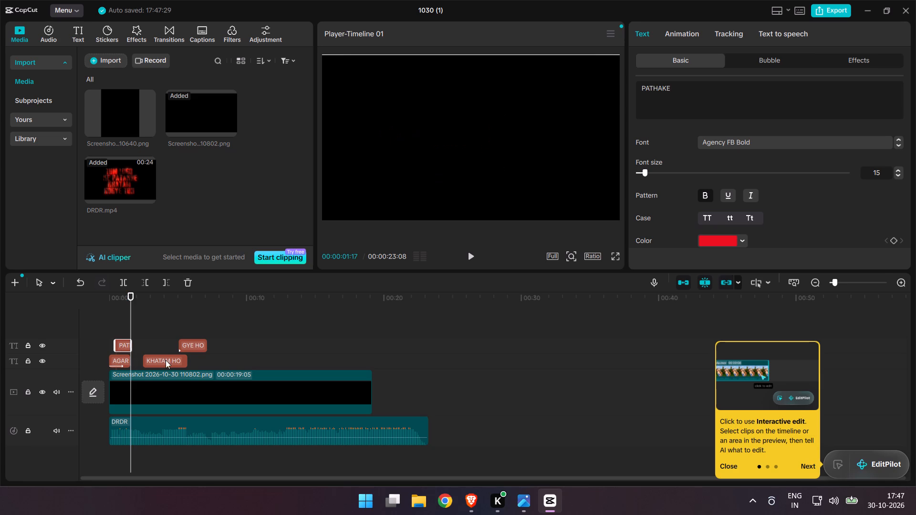
Move the KHATAM HO caption earlier so it starts just after the AGAR TUM LOGO KE caption.
drag(162, 360, 154, 362)
click(146, 362)
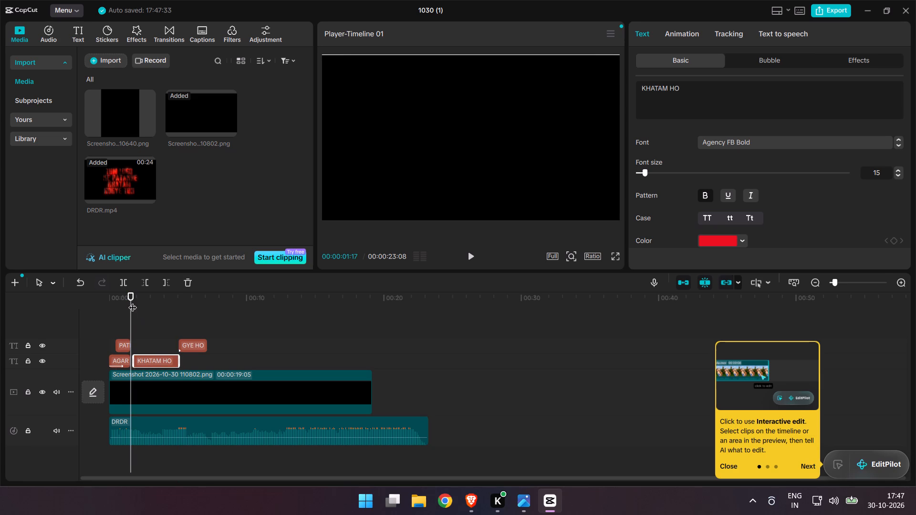
Play back the new timing from the start and move the GYE HO caption earlier so it ends together with the KHATAM HO caption.
drag(133, 301, 104, 301)
click(468, 258)
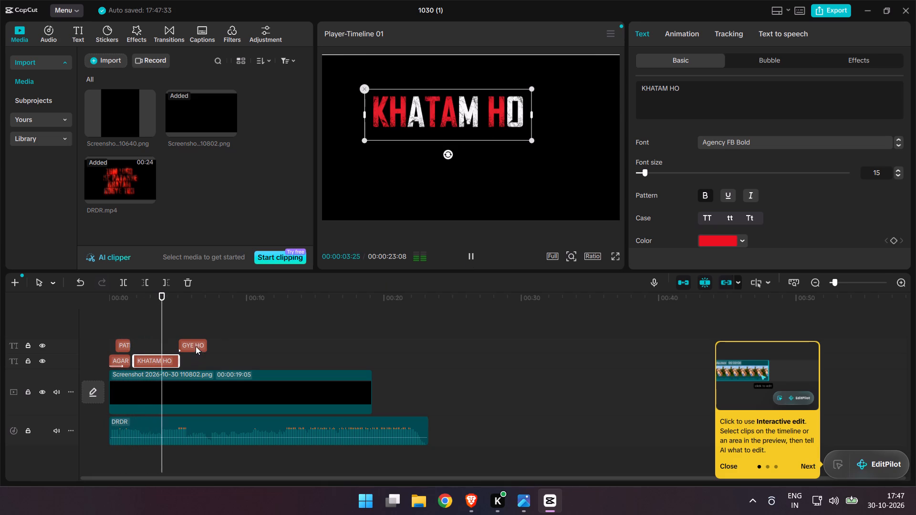
drag(195, 346, 168, 348)
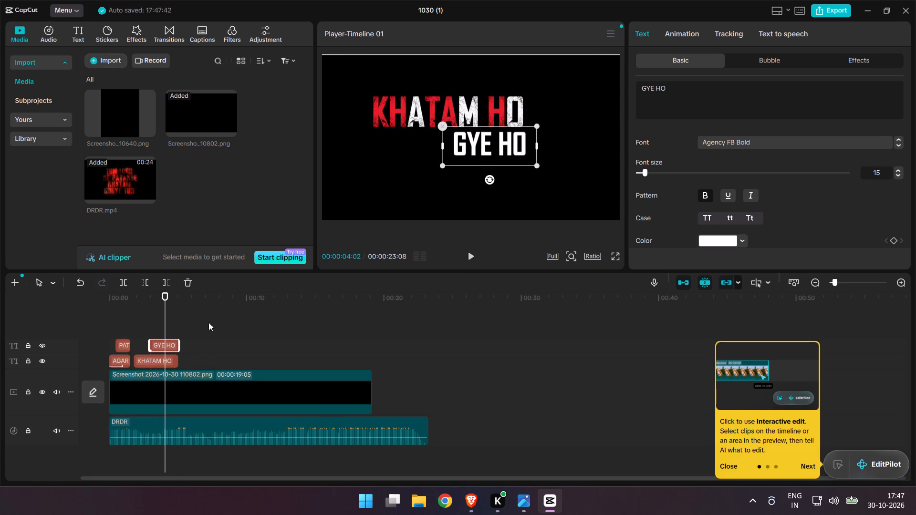
Play the timeline from the start to about 00:00:01:09 to check the first two captions against the audio.
drag(164, 295, 92, 300)
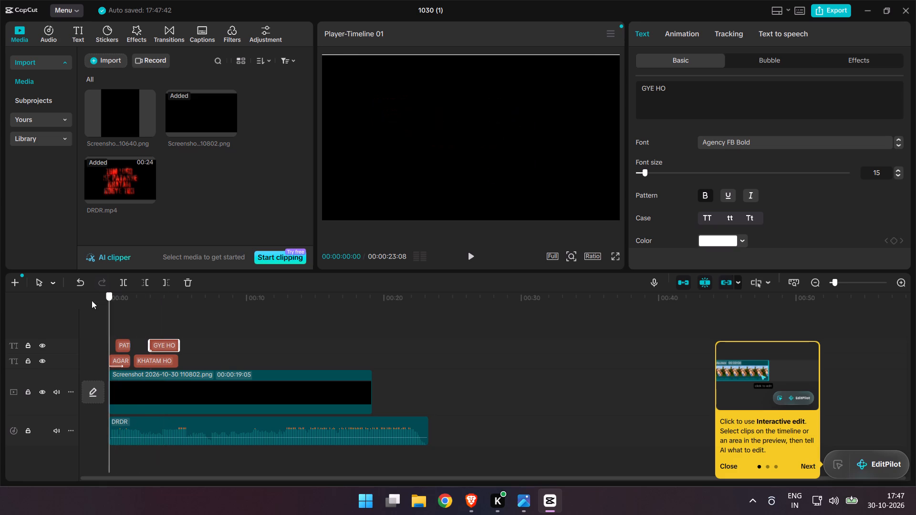
drag(92, 300, 44, 303)
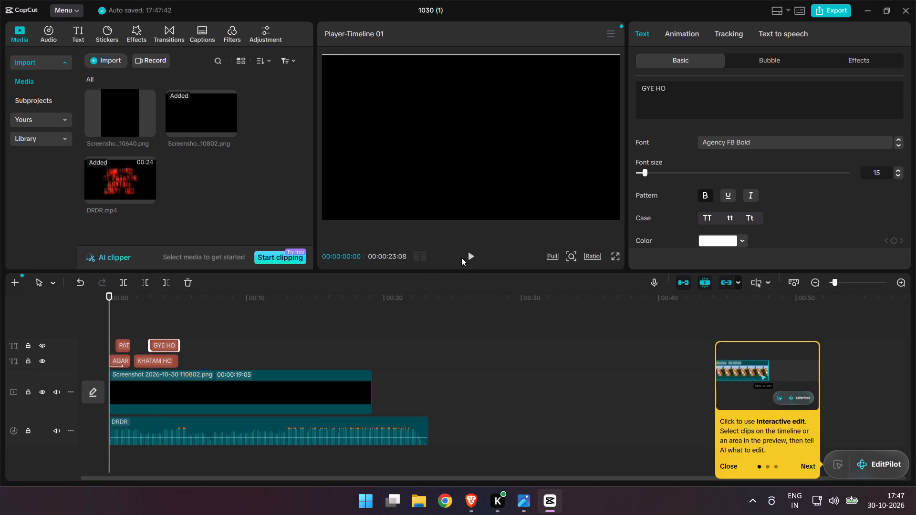
click(464, 252)
click(464, 251)
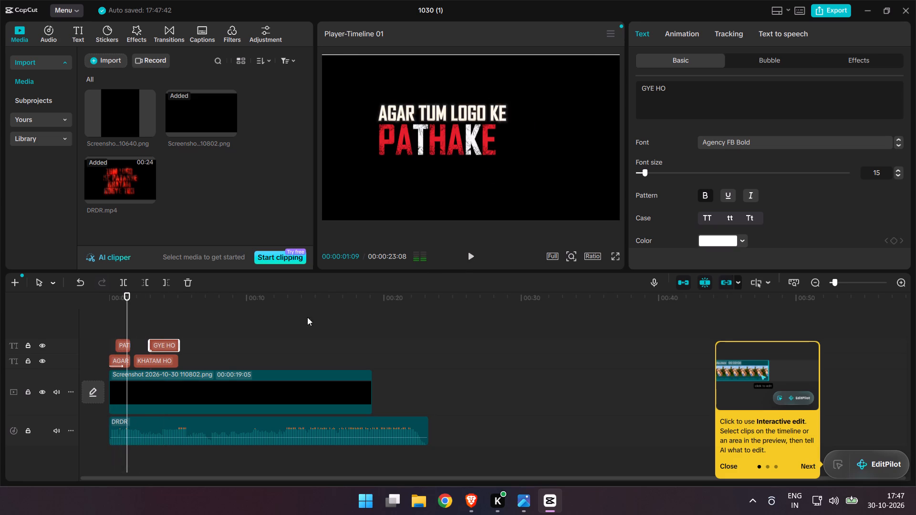
Remove the entrance animation from the AGAR TUM LOGO KE caption by setting it to None.
click(121, 361)
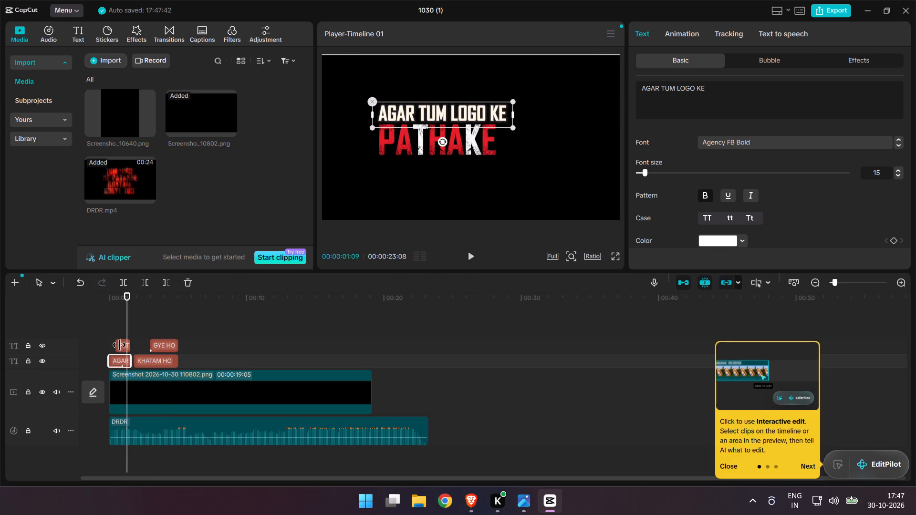
click(119, 344)
click(118, 360)
click(688, 31)
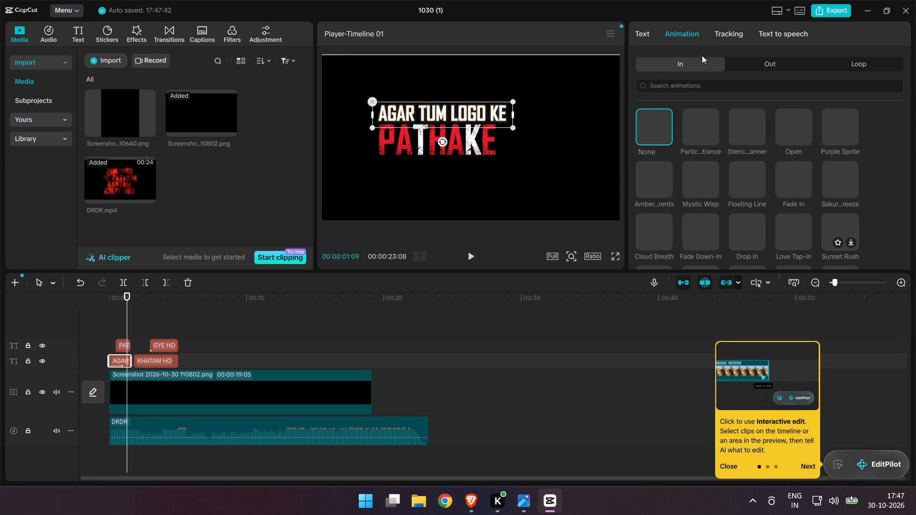
click(650, 130)
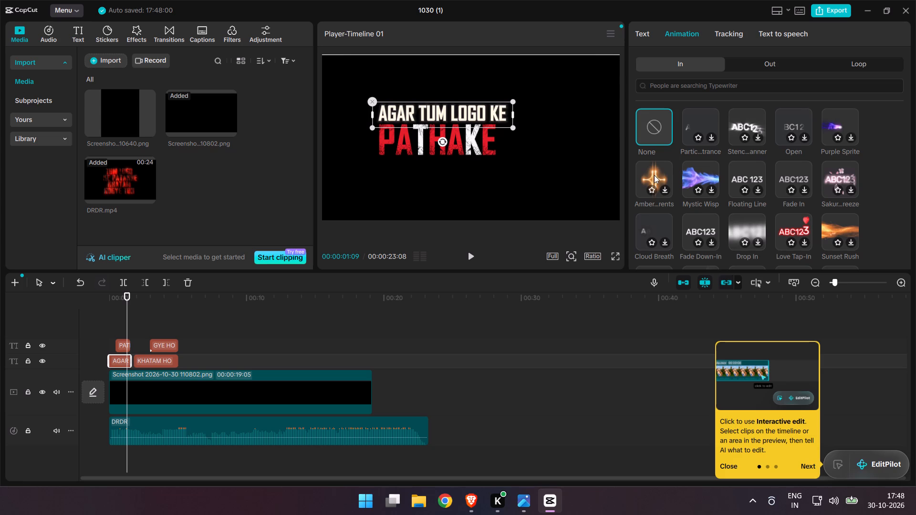
Browse the entrance animations for one that suits the AGAR TUM LOGO KE caption.
scroll(720, 179, down, 5)
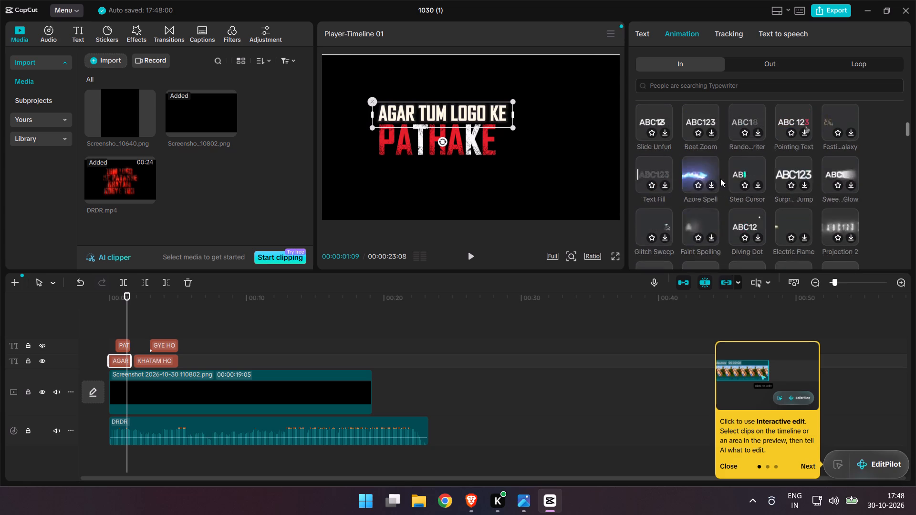
scroll(721, 176, down, 6)
scroll(721, 176, up, 4)
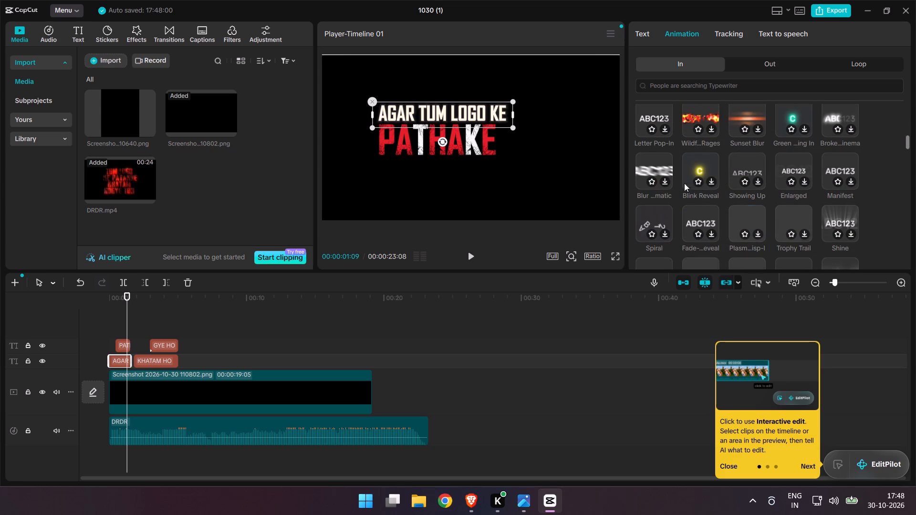
scroll(700, 174, down, 3)
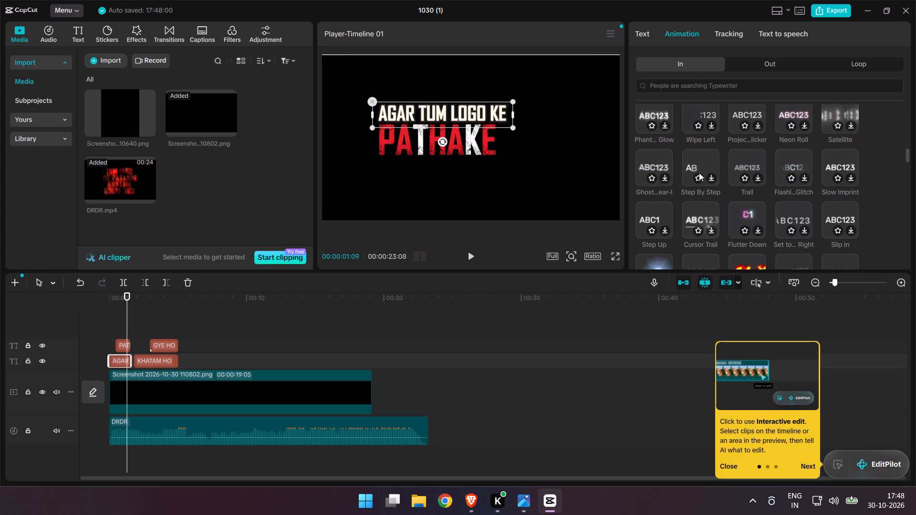
scroll(696, 165, up, 1)
scroll(696, 165, down, 5)
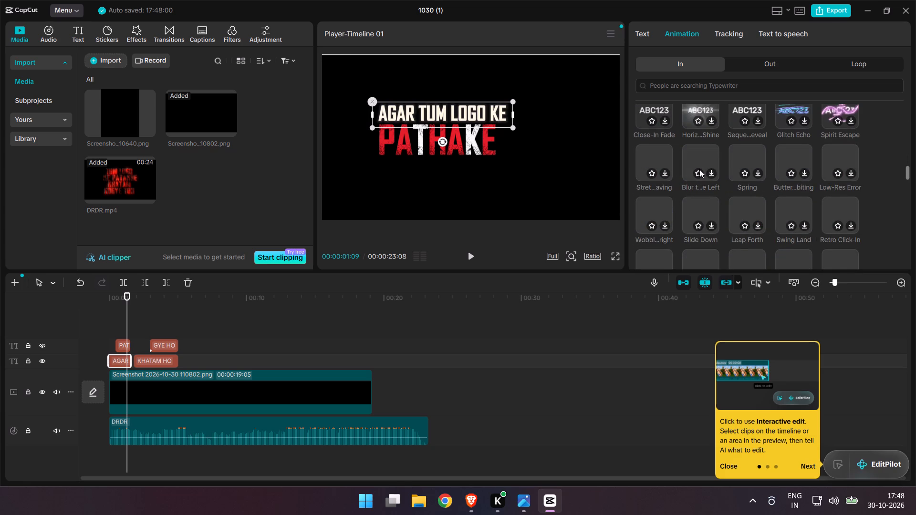
scroll(699, 169, up, 2)
scroll(702, 181, down, 4)
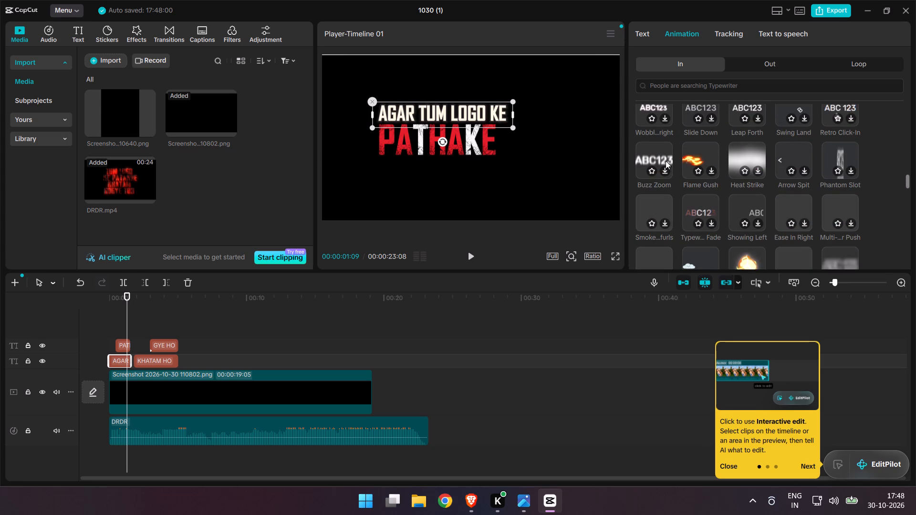
scroll(673, 164, down, 3)
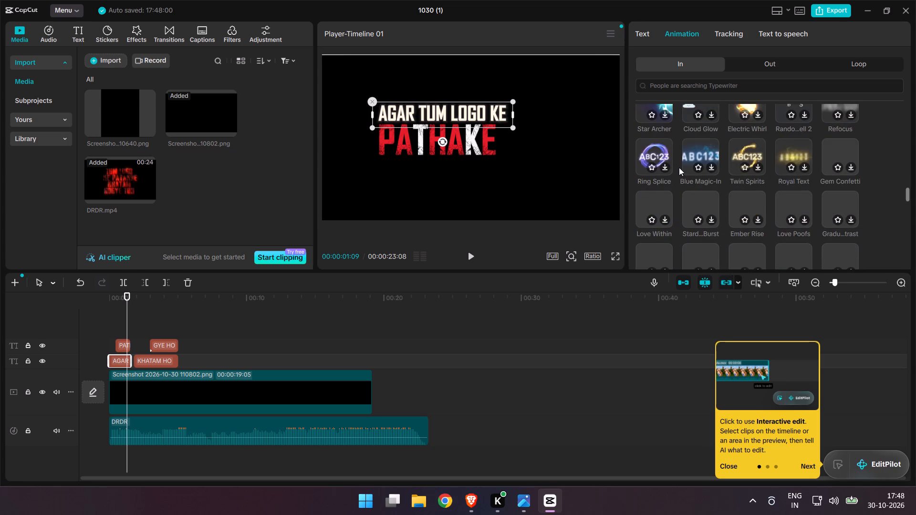
scroll(679, 167, down, 9)
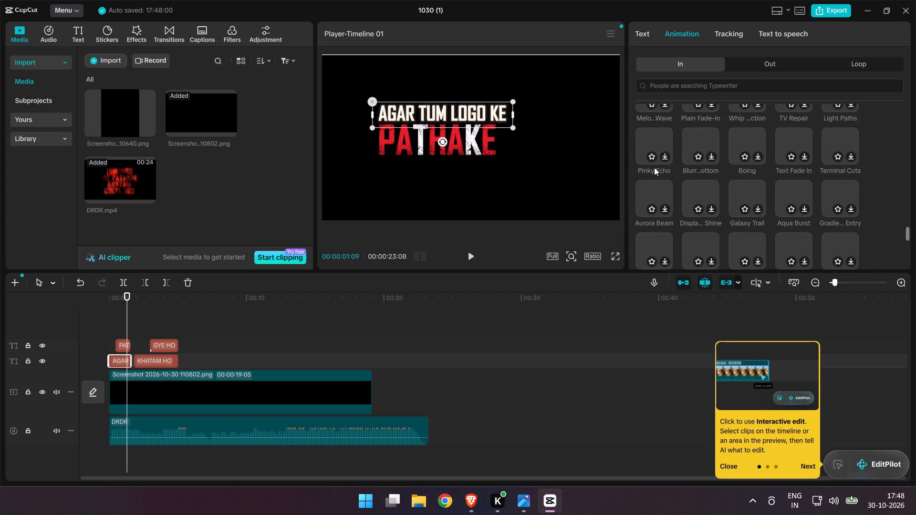
Remove the glowing text effect from the AGAR TUM LOGO KE caption and deselect the caption.
click(651, 31)
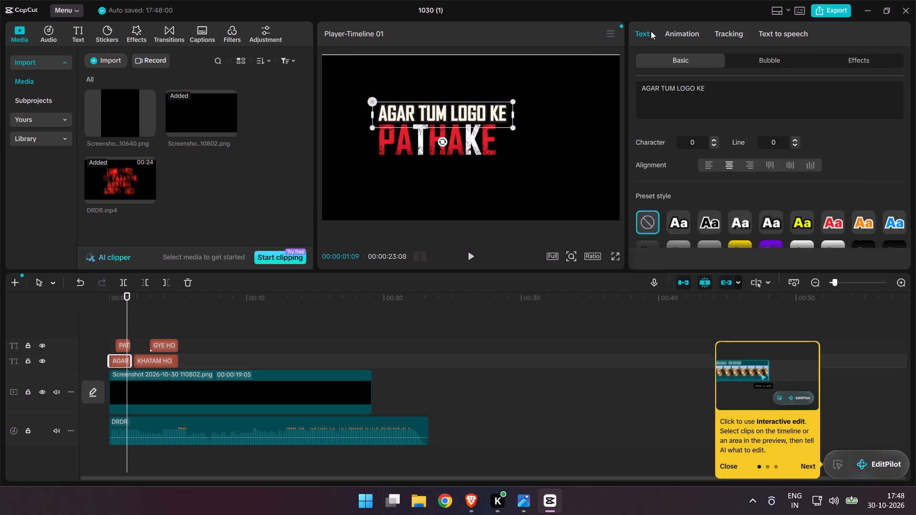
click(847, 62)
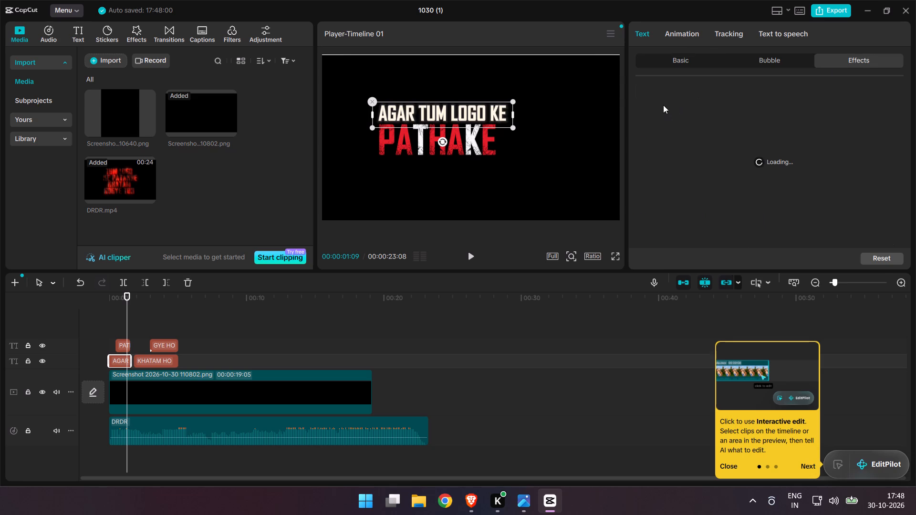
click(664, 155)
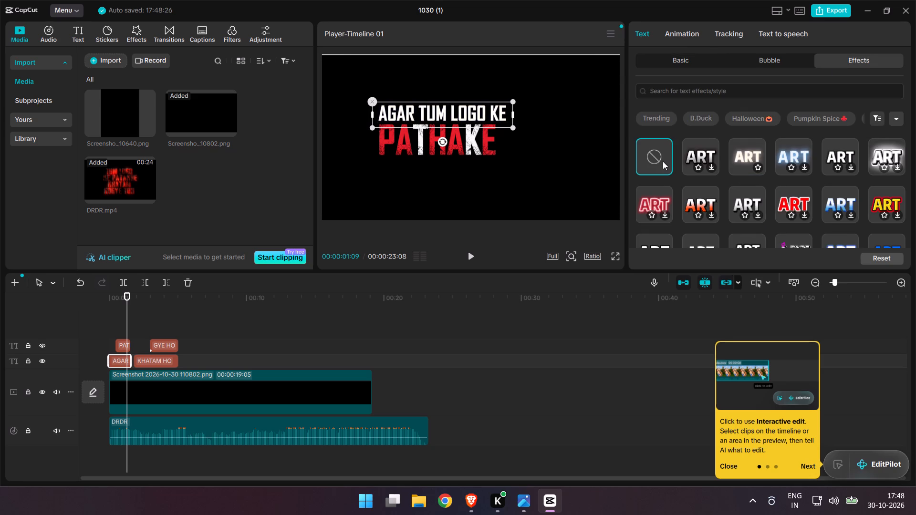
drag(356, 173, 215, 172)
drag(204, 316, 159, 334)
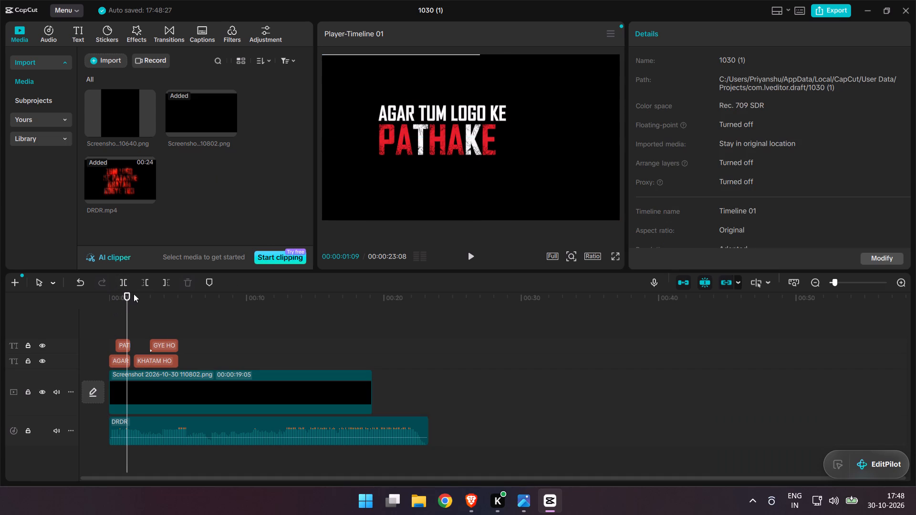
Play the timeline from the start to about 00:00:05:28, and again to about 00:00:01:21, to check the captions against the audio.
drag(127, 295, 65, 289)
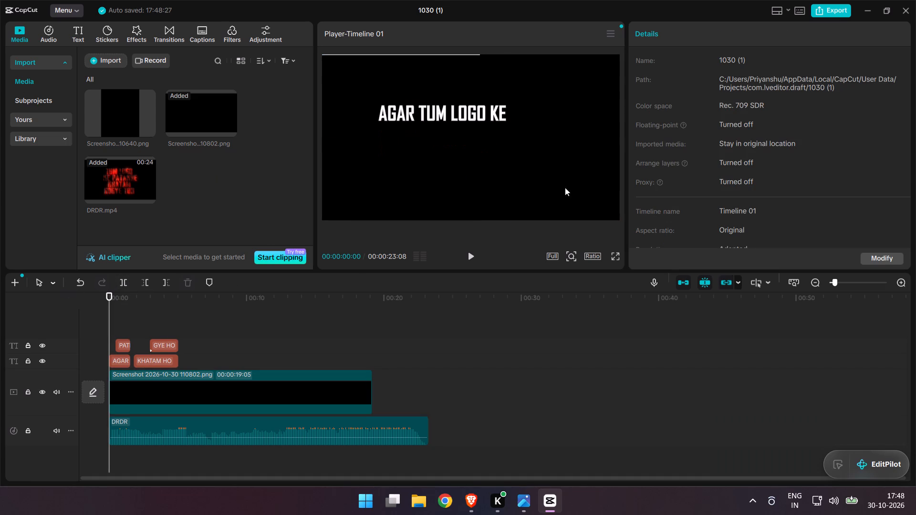
click(472, 260)
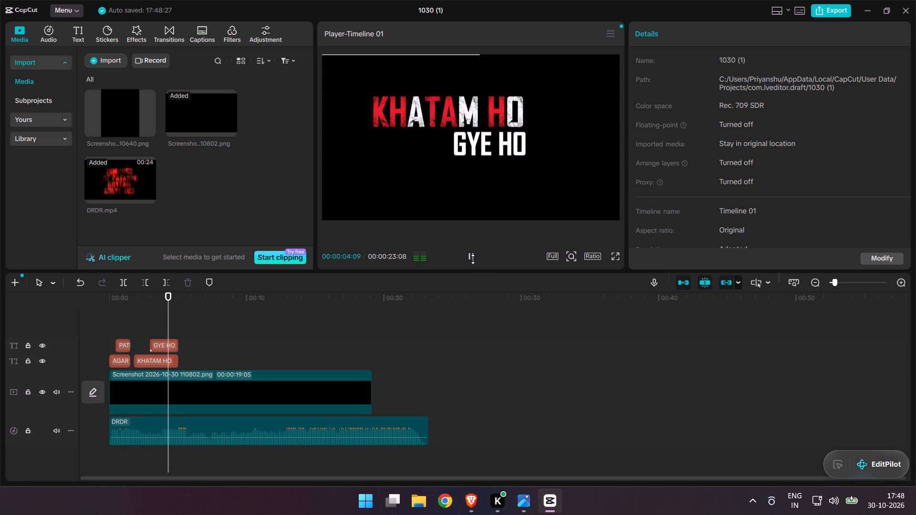
click(471, 253)
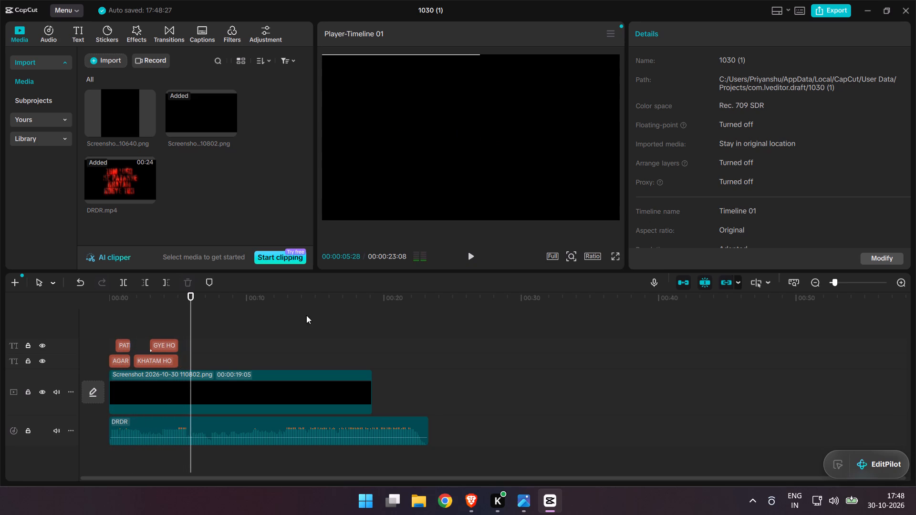
click(151, 360)
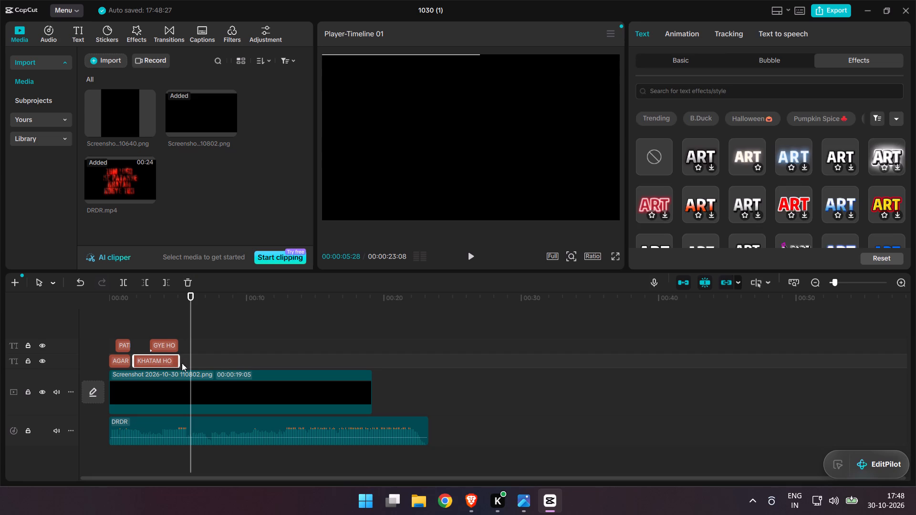
click(109, 336)
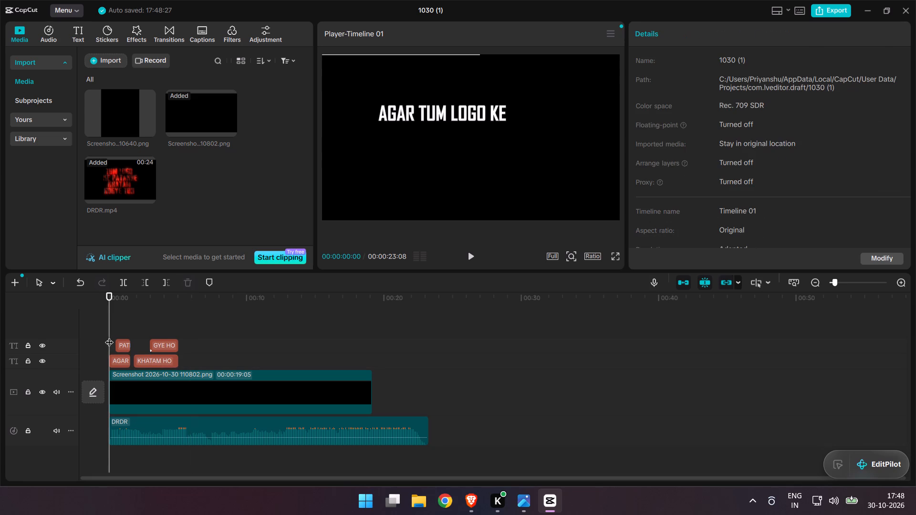
click(473, 260)
click(473, 260)
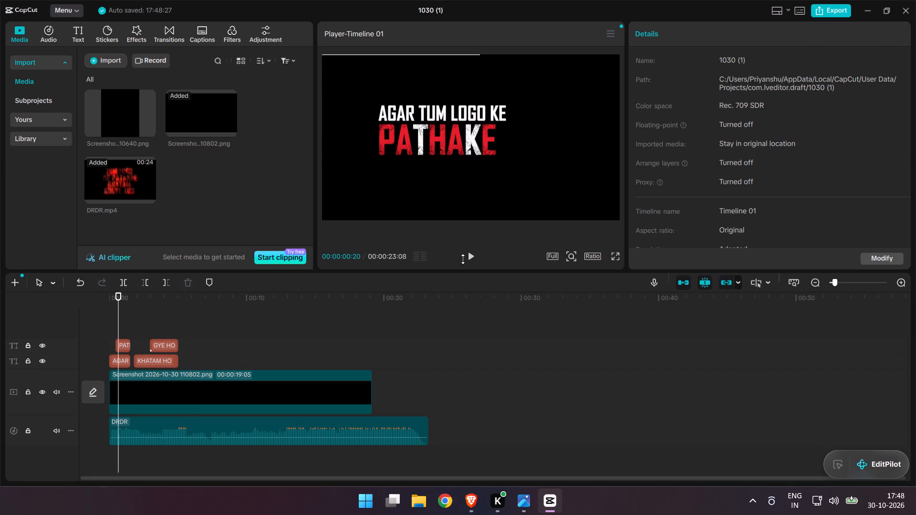
click(473, 259)
click(473, 259)
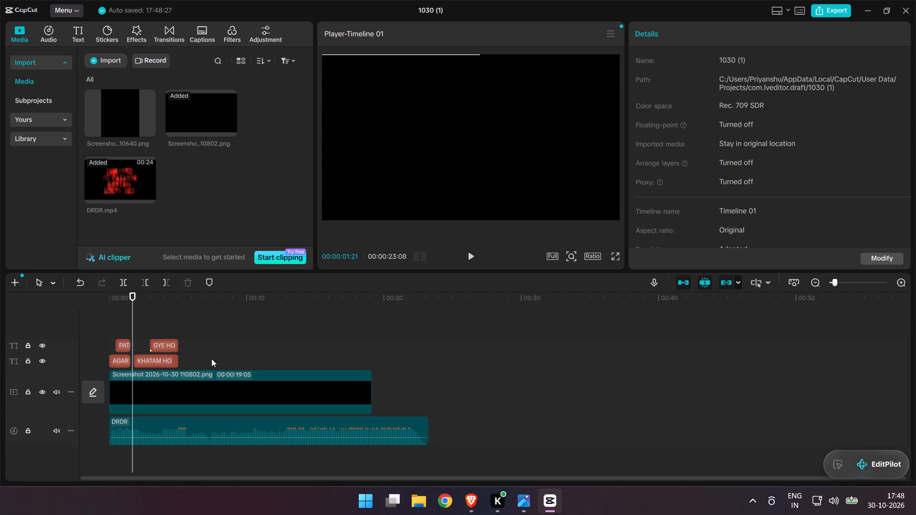
Move the KHATAM HO caption onto its own track directly above the black image, starting around 00:00:01:21, and play the section to check it.
drag(152, 361, 147, 362)
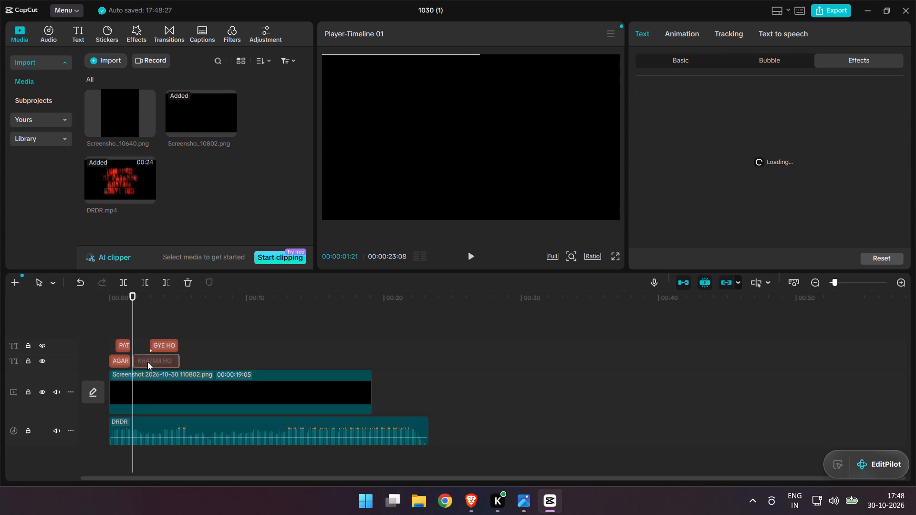
drag(147, 362, 147, 359)
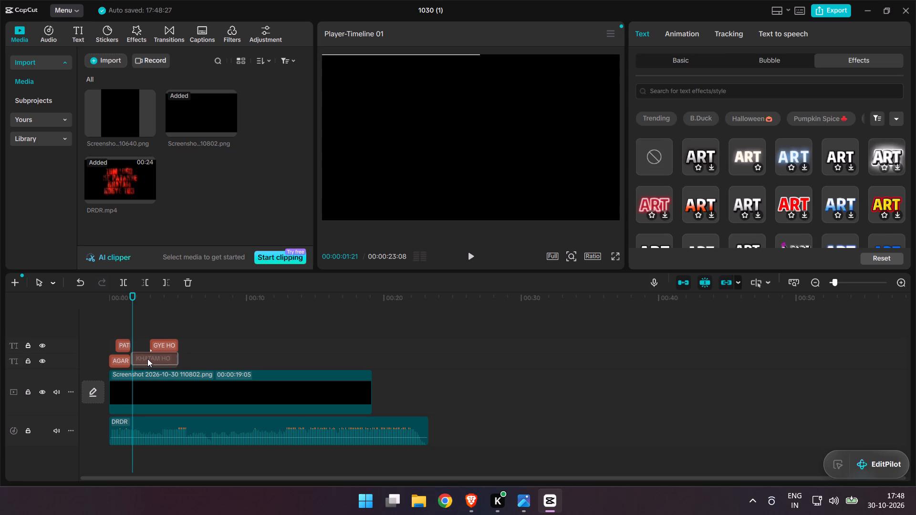
drag(147, 359, 149, 369)
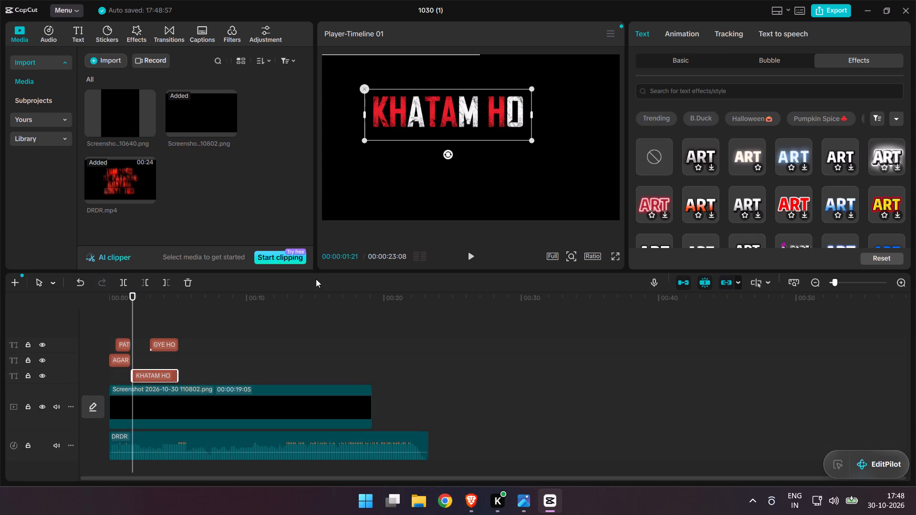
drag(132, 295, 116, 299)
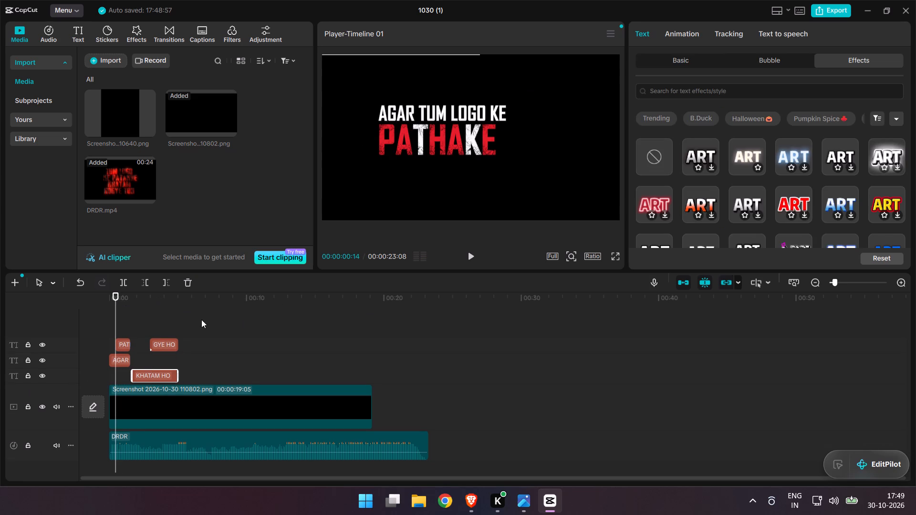
click(471, 257)
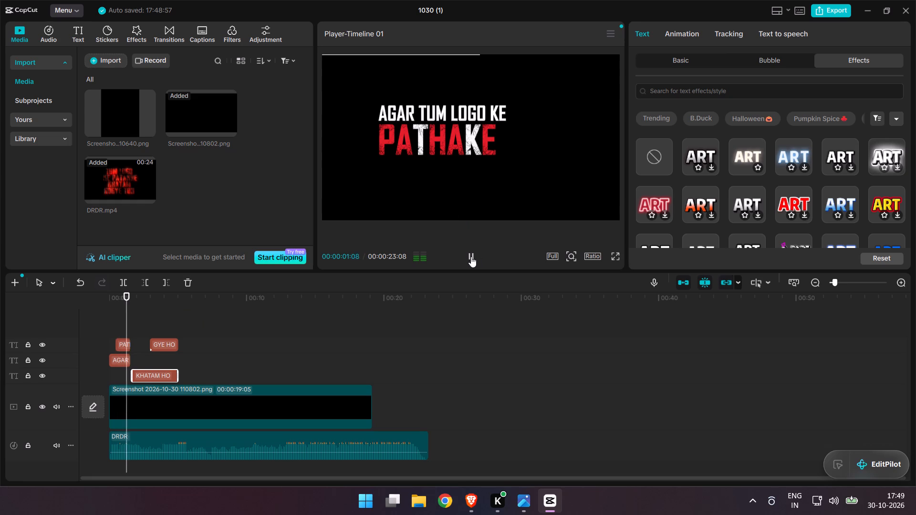
click(470, 256)
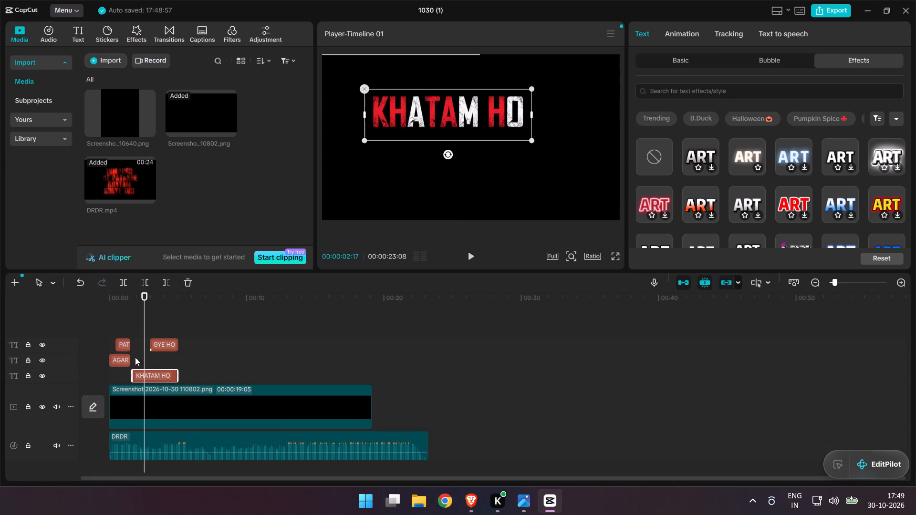
Trim the ends of the AGAR TUM LOGO KE and PATHAKE captions to about 00:00:01:07 and play from the start to check the timing.
click(122, 356)
drag(131, 361, 124, 360)
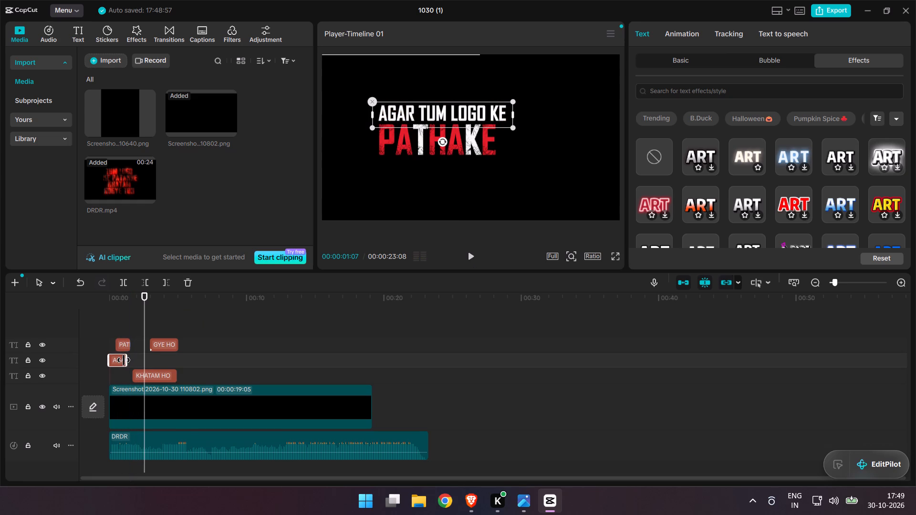
drag(124, 360, 124, 358)
click(124, 347)
drag(133, 346, 125, 345)
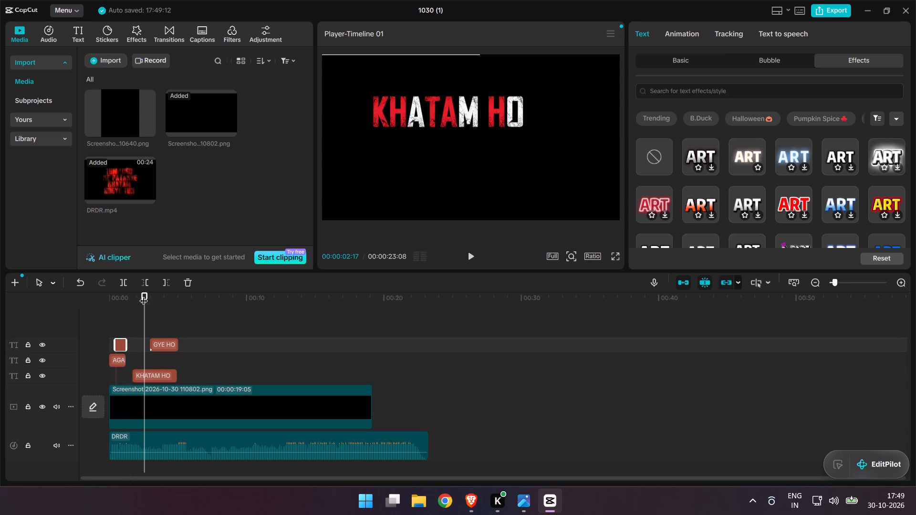
drag(141, 294, 97, 299)
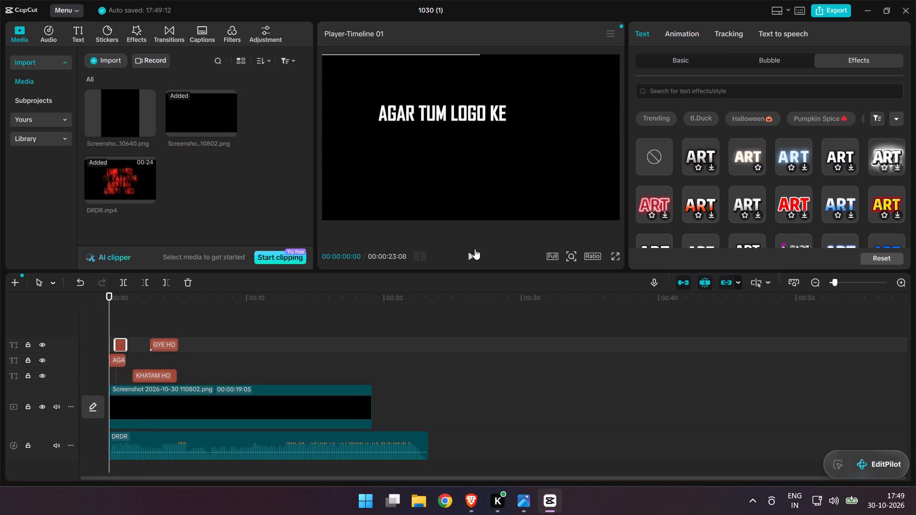
click(472, 250)
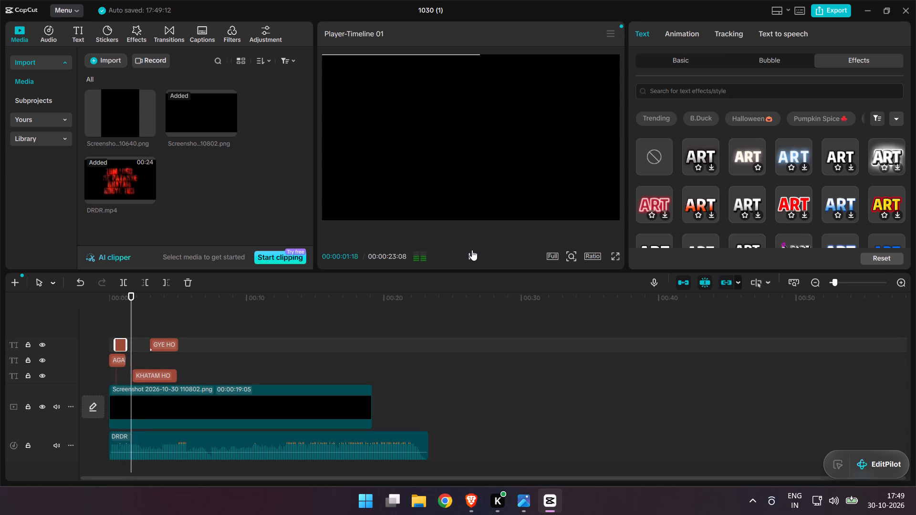
click(472, 250)
Move the KHATAM HO caption earlier so it starts where AGAR TUM LOGO KE ends, and play from the start to about 00:00:01:18.
drag(151, 376, 141, 377)
drag(141, 376, 146, 376)
drag(137, 294, 76, 300)
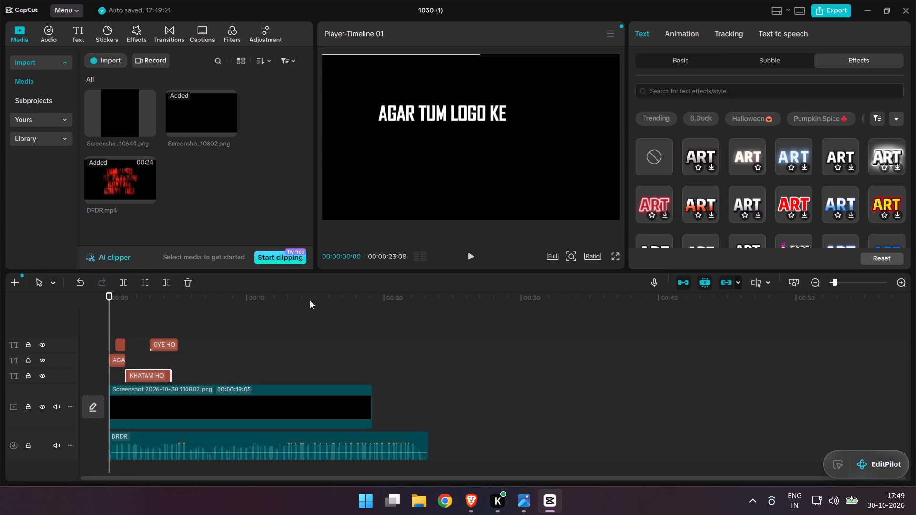
click(470, 255)
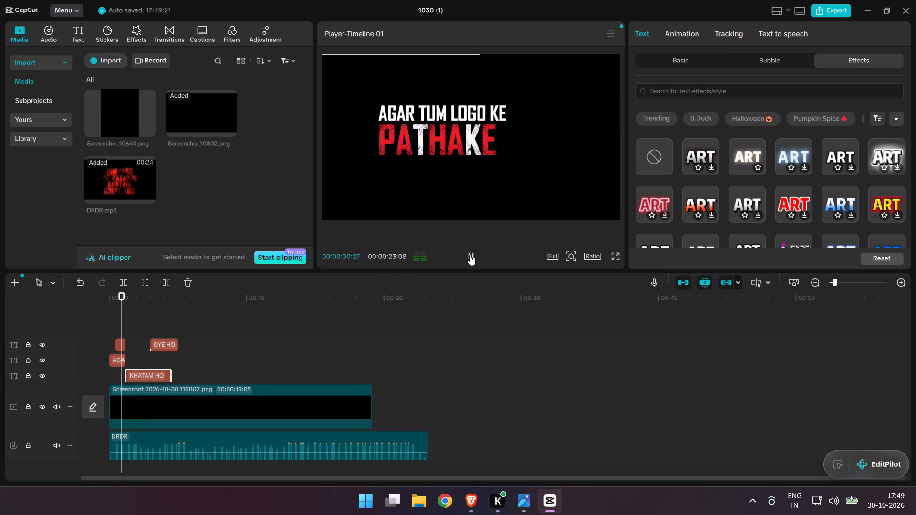
click(470, 255)
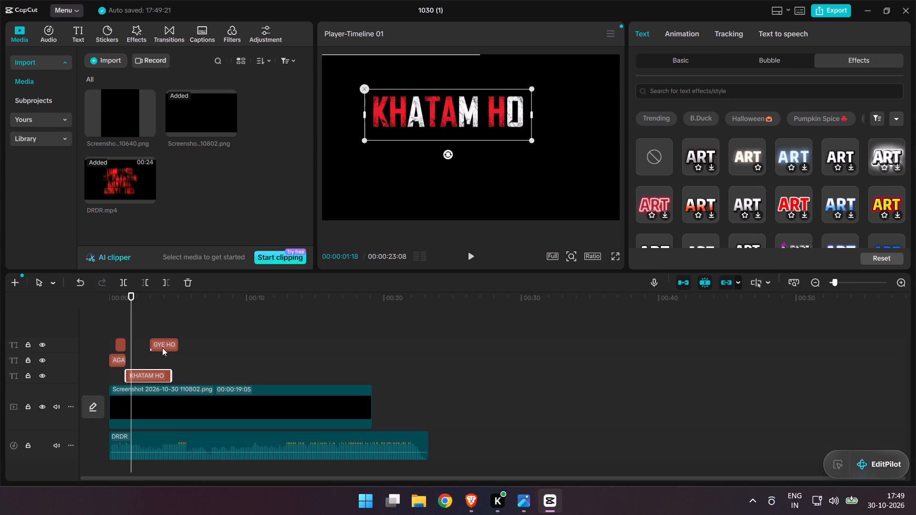
Move the GYE HO caption onto the AGAR TUM LOGO KE track, starting at about 00:00:01:18, and play back to about 00:00:03:22.
drag(166, 342, 153, 360)
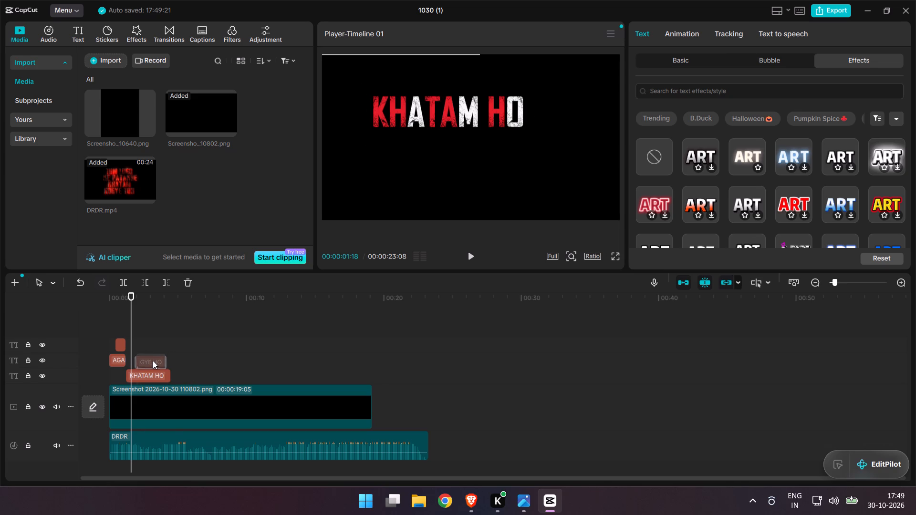
drag(153, 360, 149, 357)
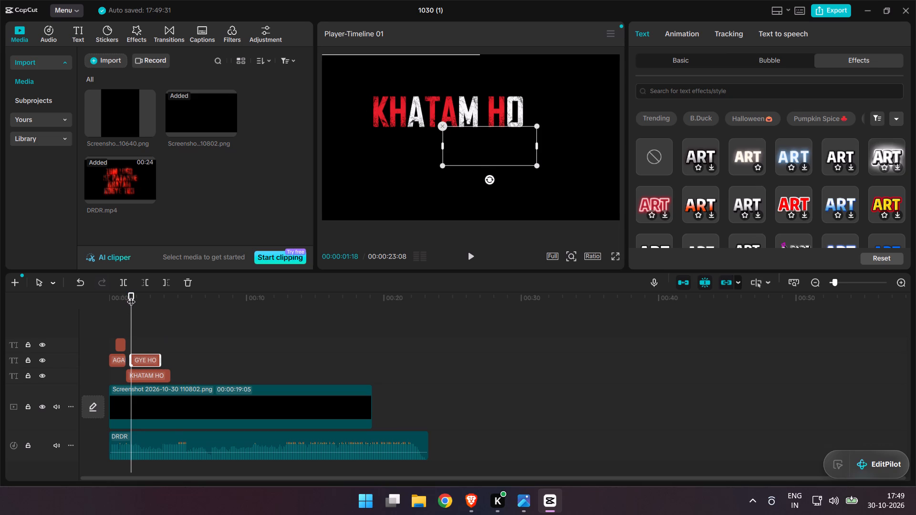
drag(131, 296, 68, 311)
click(470, 253)
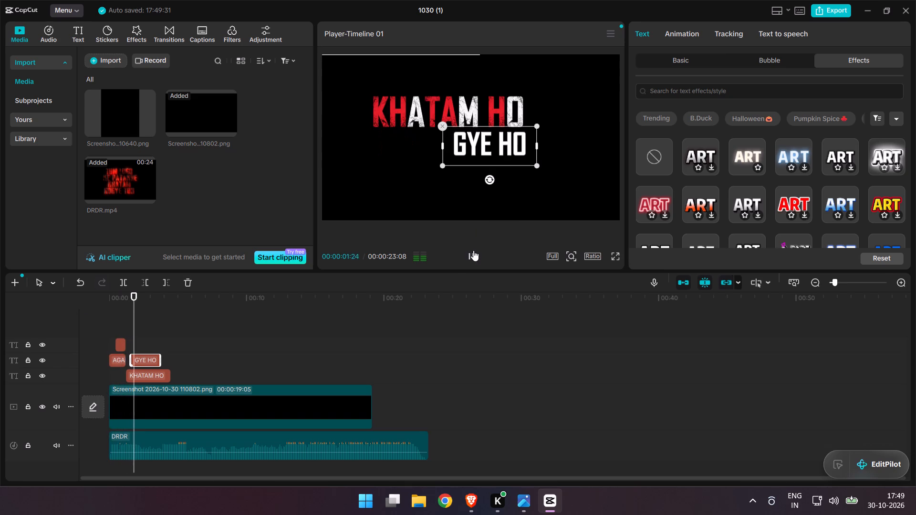
click(472, 251)
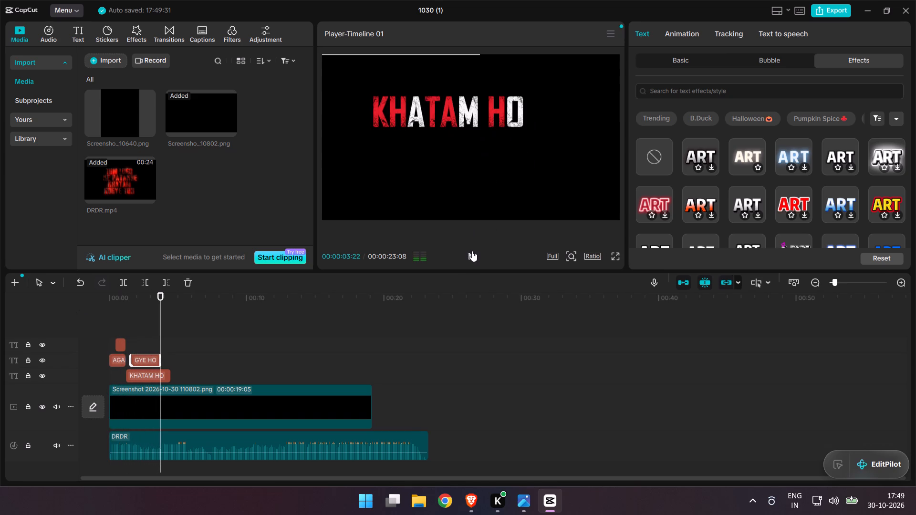
Change the GYE HO caption's text to GYE TO.
click(144, 360)
click(697, 54)
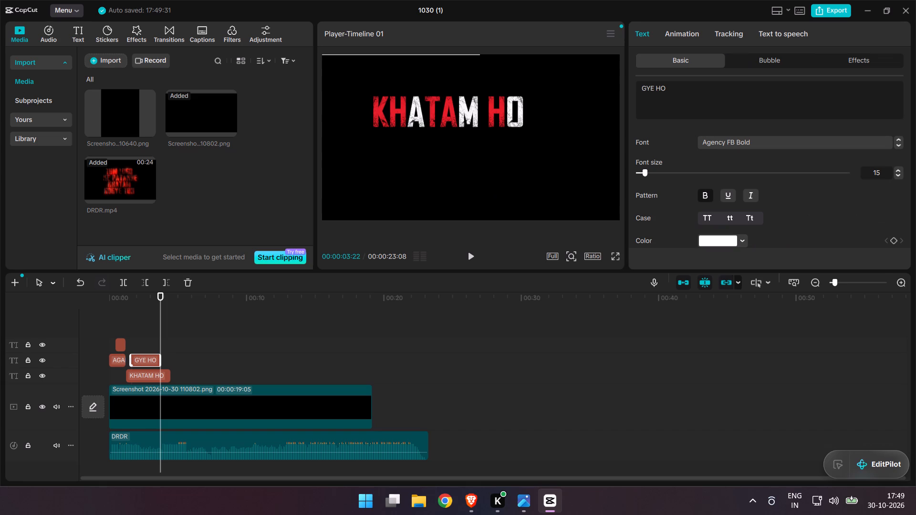
click(694, 95)
key(BackSpace)
key(BackSpace)
text(TO)
Play the timeline from the start, and again to about 00:00:04:26, to check the captions against the audio.
drag(160, 298, 67, 305)
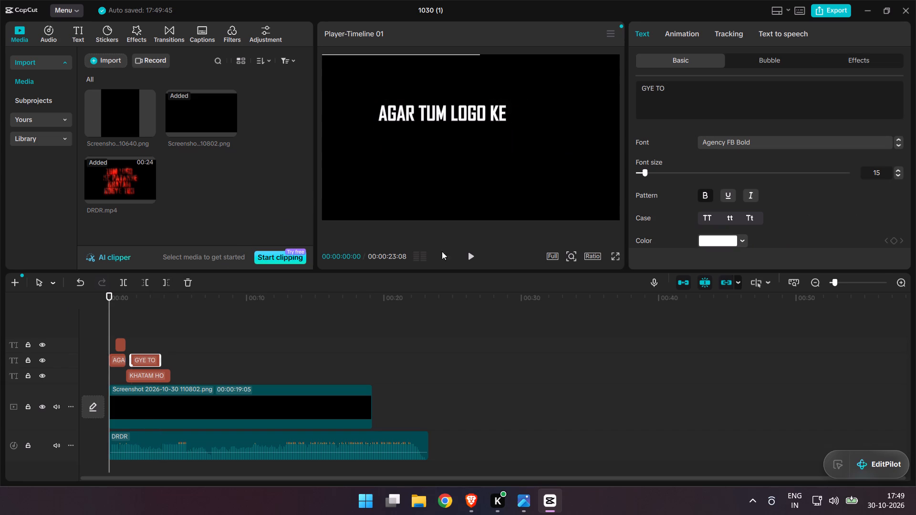
click(469, 257)
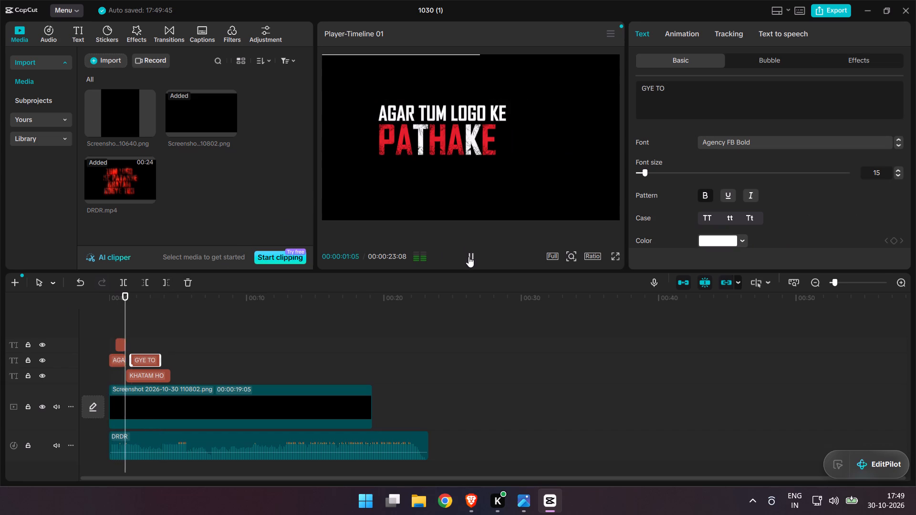
click(566, 318)
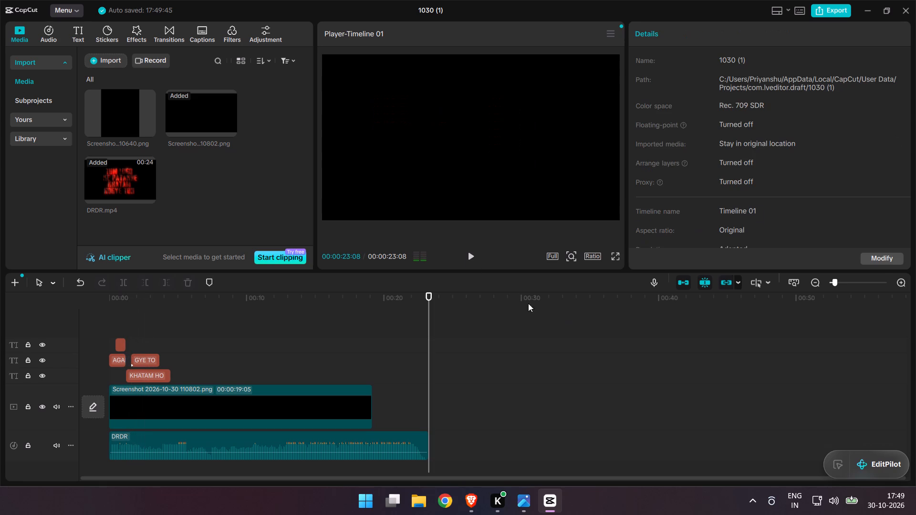
click(104, 334)
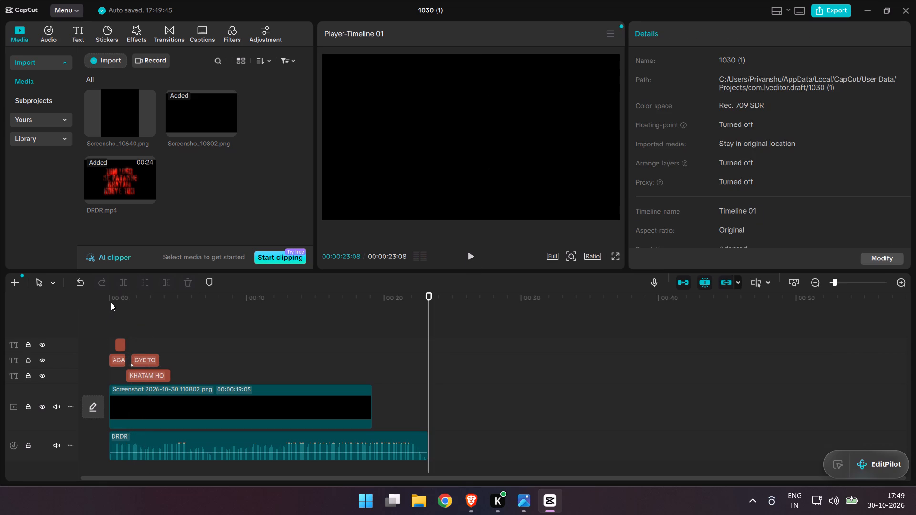
click(112, 301)
click(469, 254)
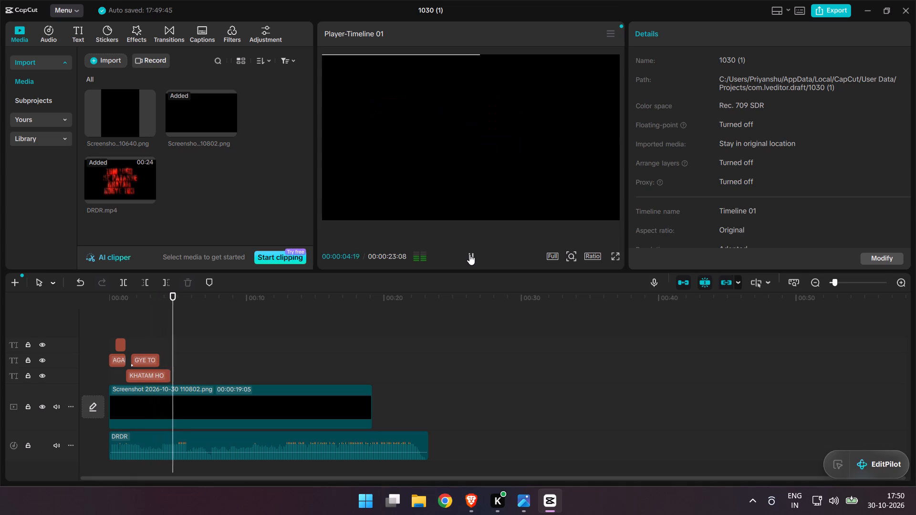
click(469, 254)
Trim the end of the KHATAM HO caption to line up with the end of GYE TO, and return to the timeline start.
click(152, 375)
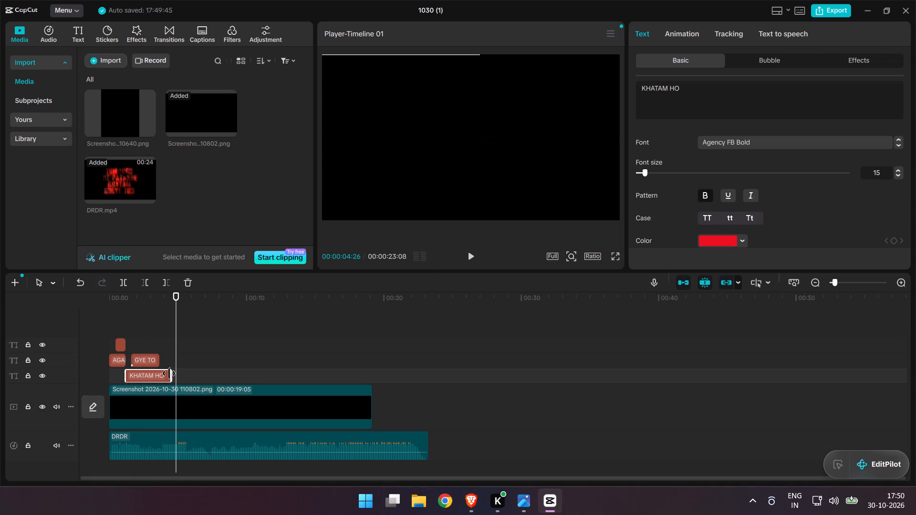
drag(171, 373, 158, 371)
drag(176, 294, 63, 310)
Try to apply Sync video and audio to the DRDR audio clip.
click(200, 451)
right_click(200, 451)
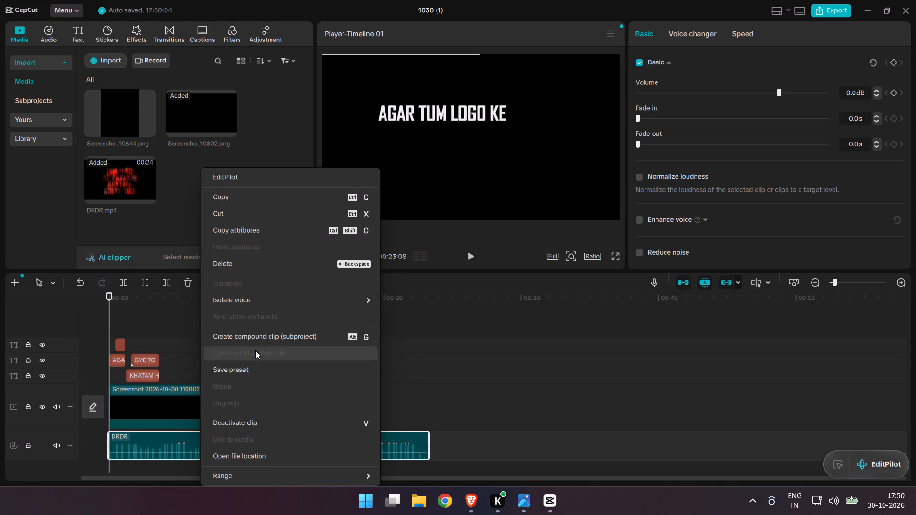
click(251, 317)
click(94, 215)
Play the timeline from the start to about 00:00:04:06, and again to about 00:00:02, to check the captions against the audio.
click(473, 257)
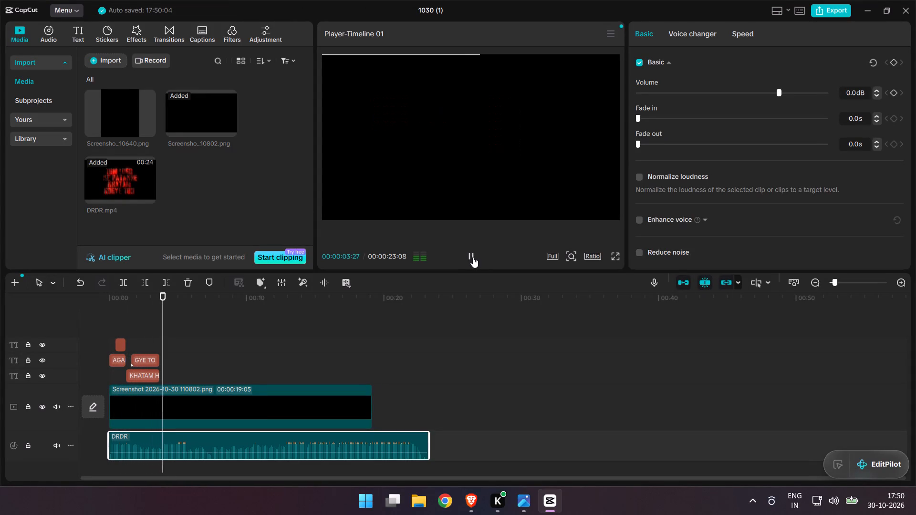
click(473, 257)
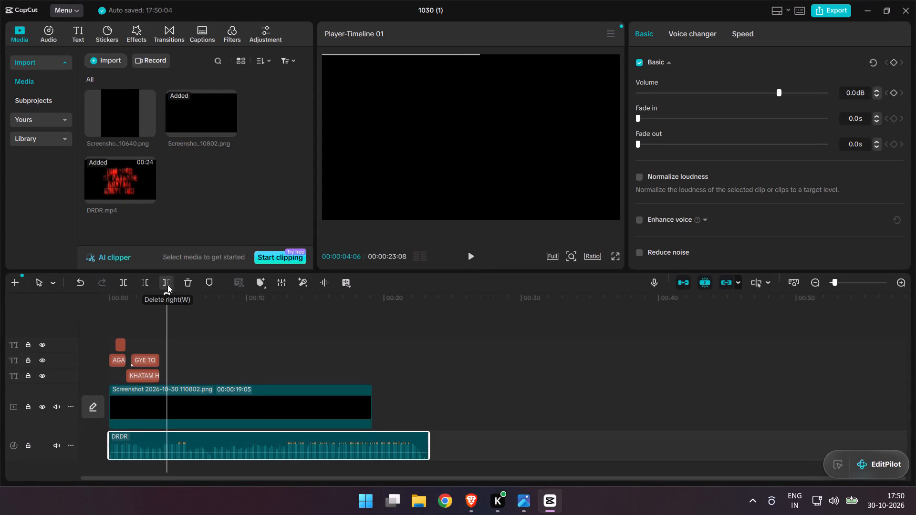
drag(167, 295, 63, 310)
click(469, 261)
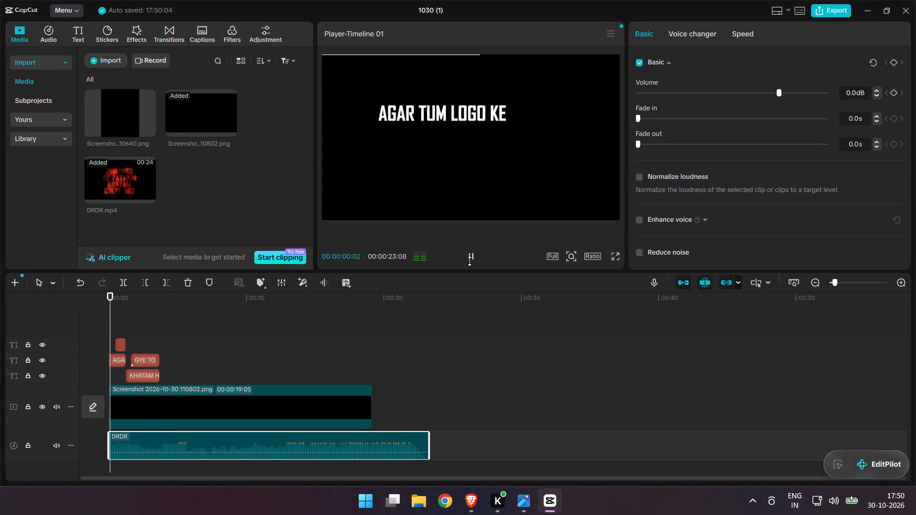
click(469, 258)
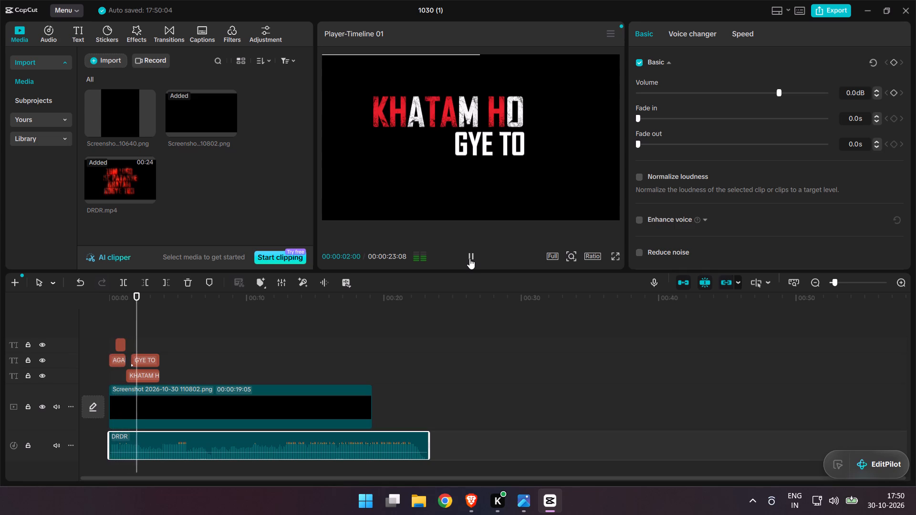
drag(140, 298, 69, 287)
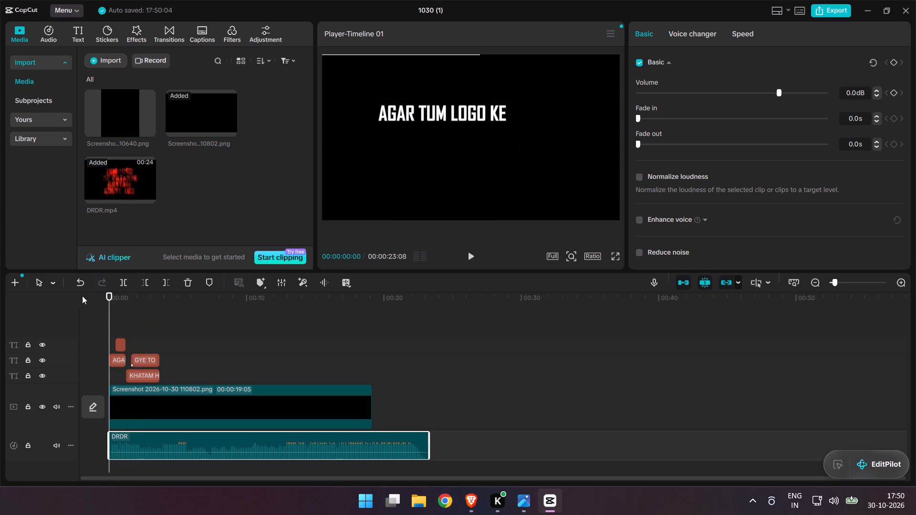
Remove the word AGAR from the first caption so its text reads TUM LOGO KE.
click(117, 363)
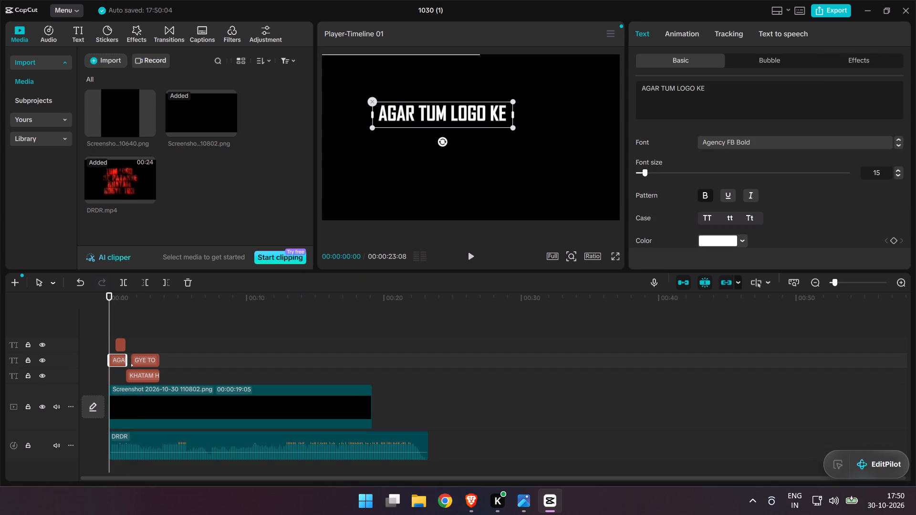
click(661, 87)
key(BackSpace)
key(BackSpace)
key(BackSpace)
key(BackSpace)
key(BackSpace)
key(BackSpace)
key(BackSpace)
key(BackSpace)
key(BackSpace)
key(BackSpace)
key(BackSpace)
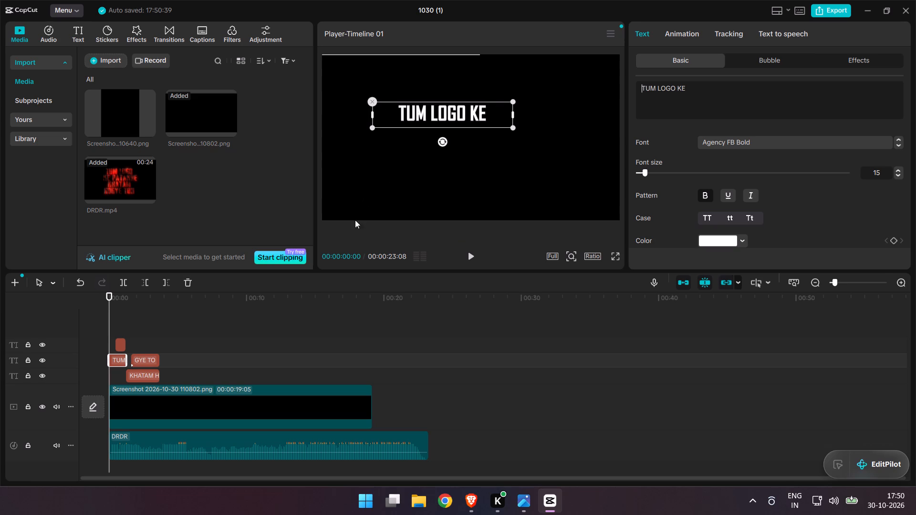
Play the timeline from the start to about 00:00:06:18 to check the captions against the audio, and return to the start.
click(473, 258)
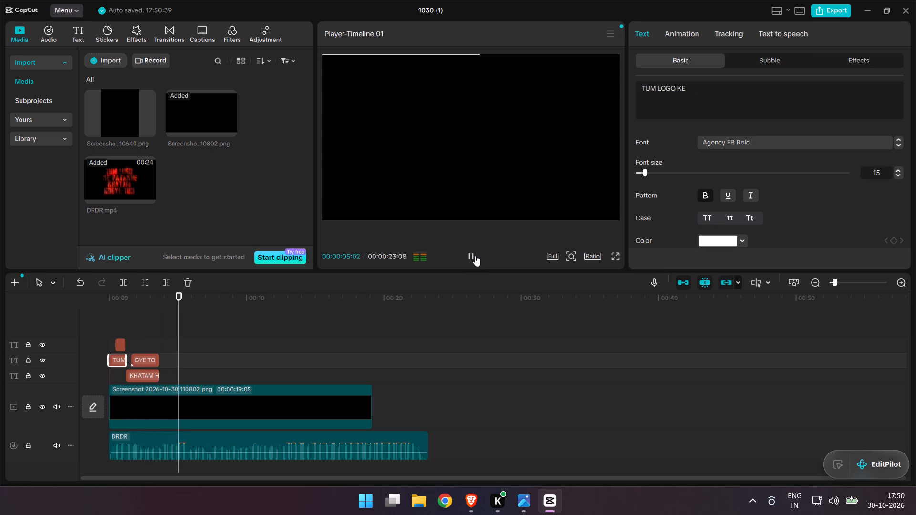
click(474, 255)
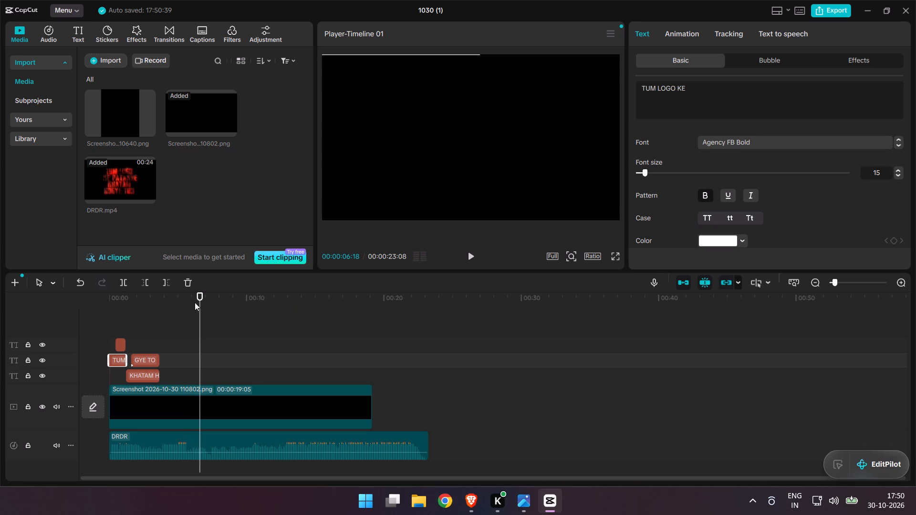
drag(197, 292, 69, 296)
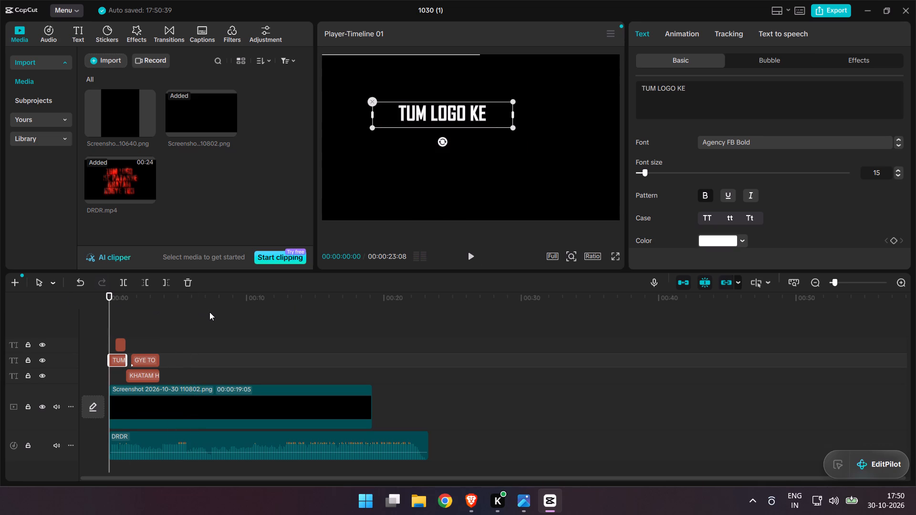
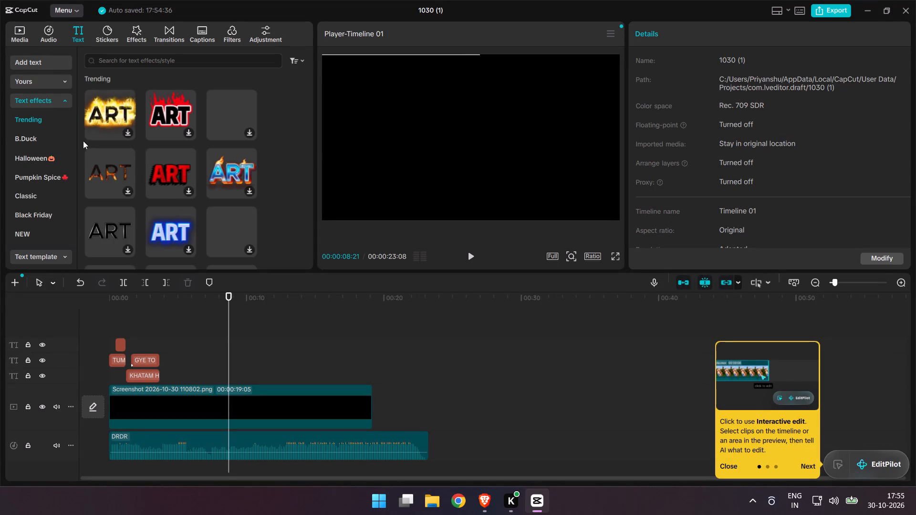
Browse the text effects for the TUM LOGO KE clip and scrub the opening text clips between the start and about 00:00:04:03.
click(115, 361)
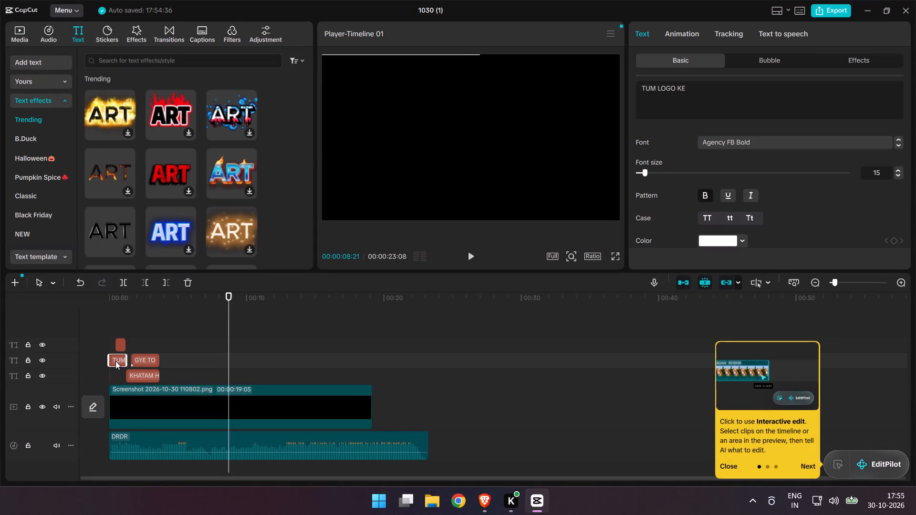
scroll(164, 172, down, 2)
scroll(29, 190, down, 1)
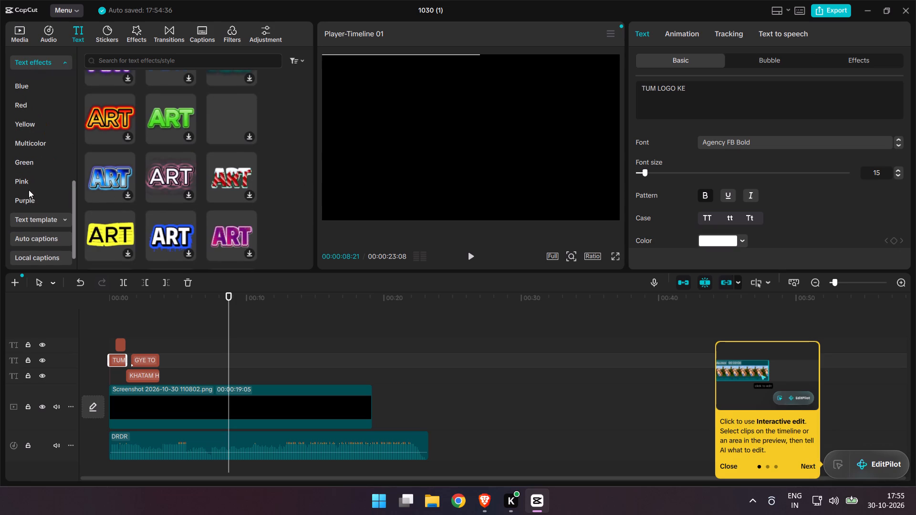
scroll(29, 190, down, 1)
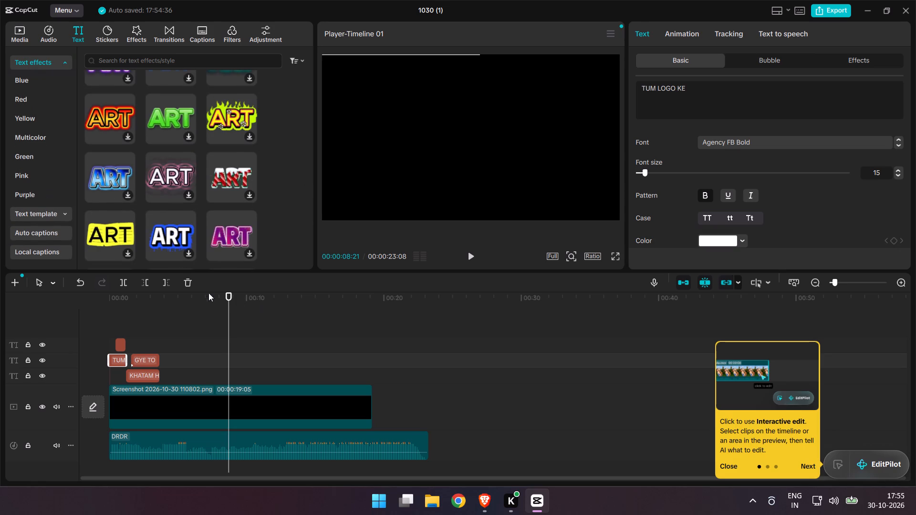
drag(227, 295, 81, 311)
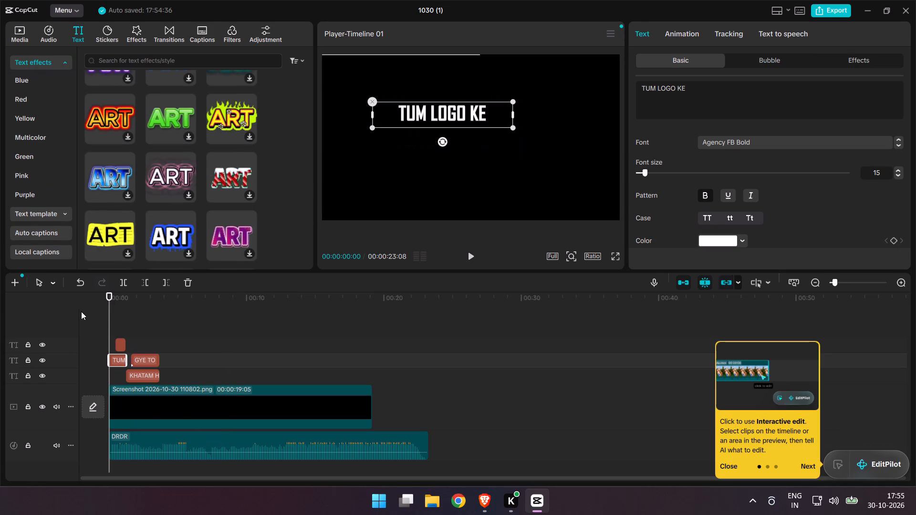
drag(110, 294, 120, 295)
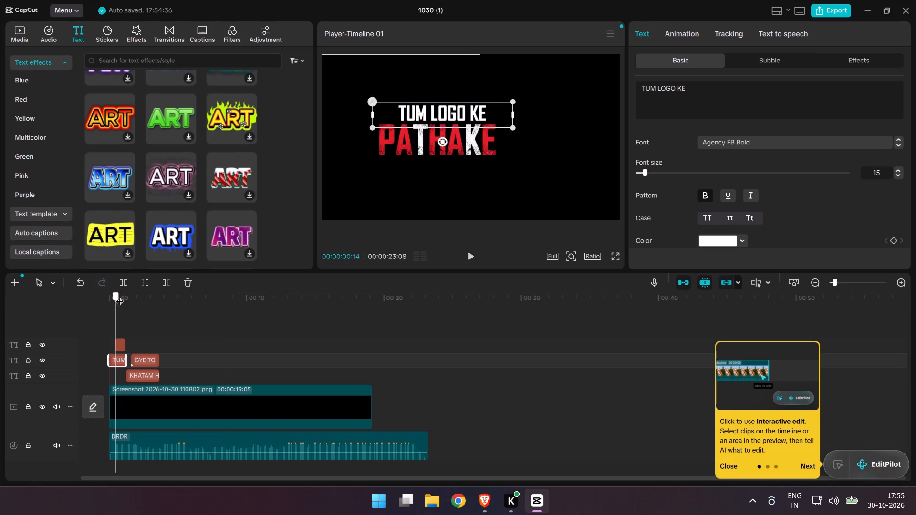
drag(120, 295, 158, 299)
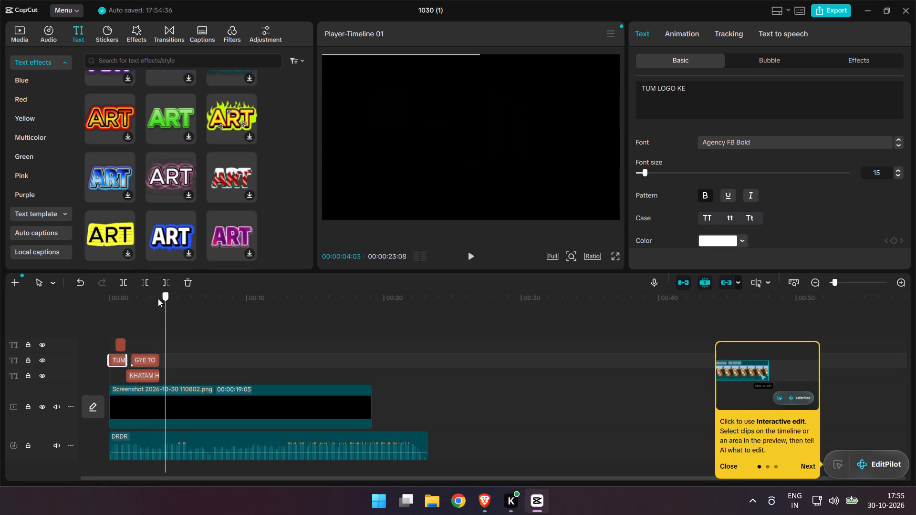
drag(158, 299, 87, 295)
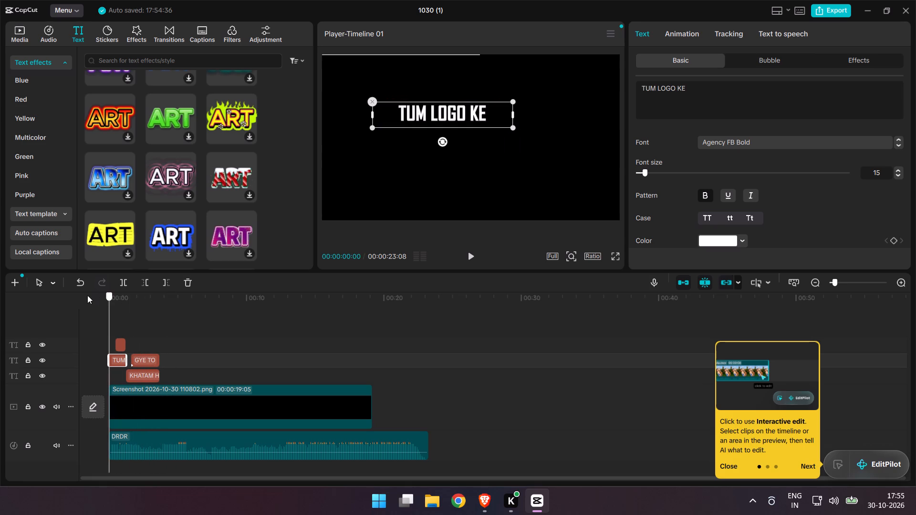
drag(87, 295, 77, 293)
scroll(211, 228, up, 2)
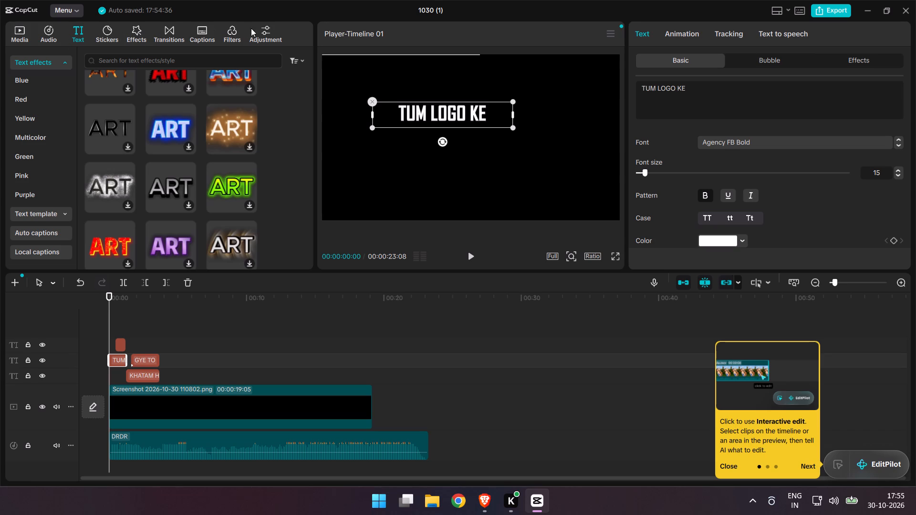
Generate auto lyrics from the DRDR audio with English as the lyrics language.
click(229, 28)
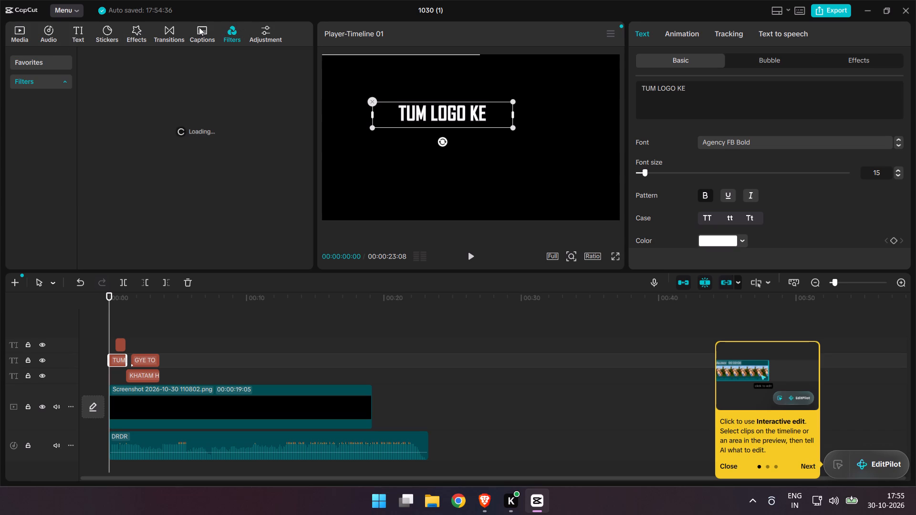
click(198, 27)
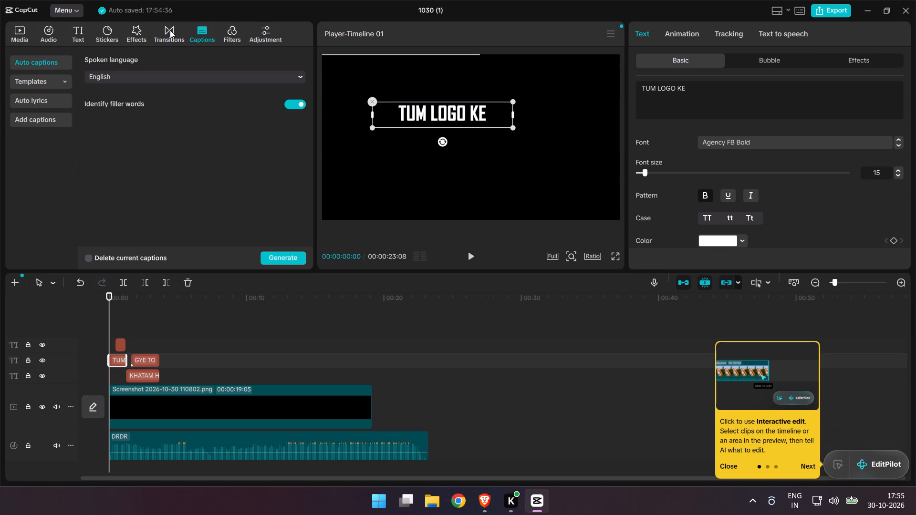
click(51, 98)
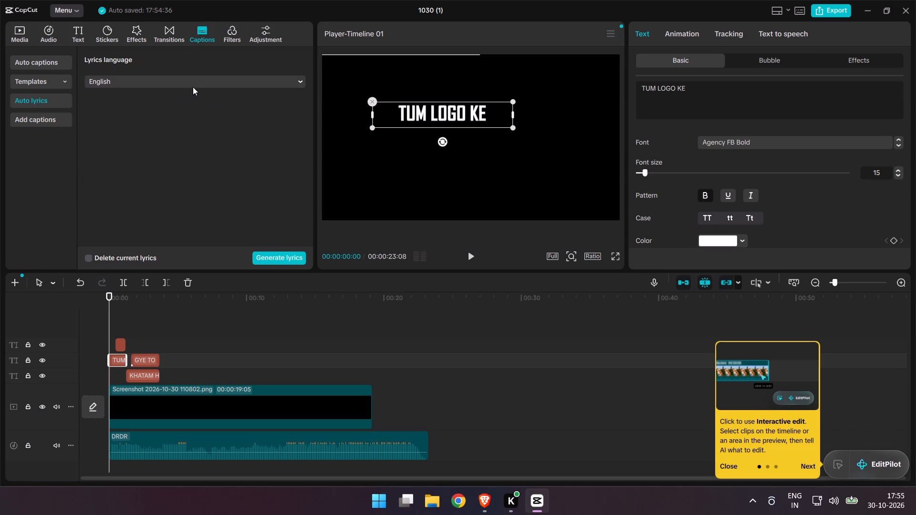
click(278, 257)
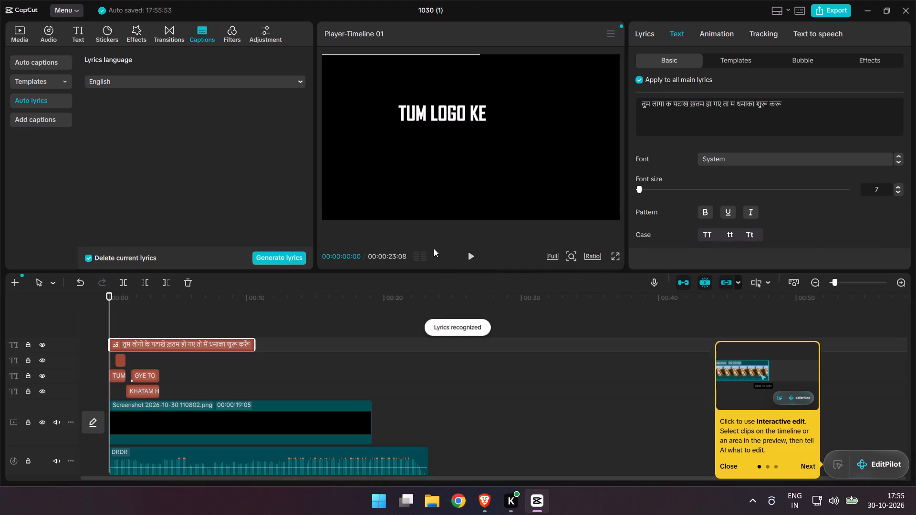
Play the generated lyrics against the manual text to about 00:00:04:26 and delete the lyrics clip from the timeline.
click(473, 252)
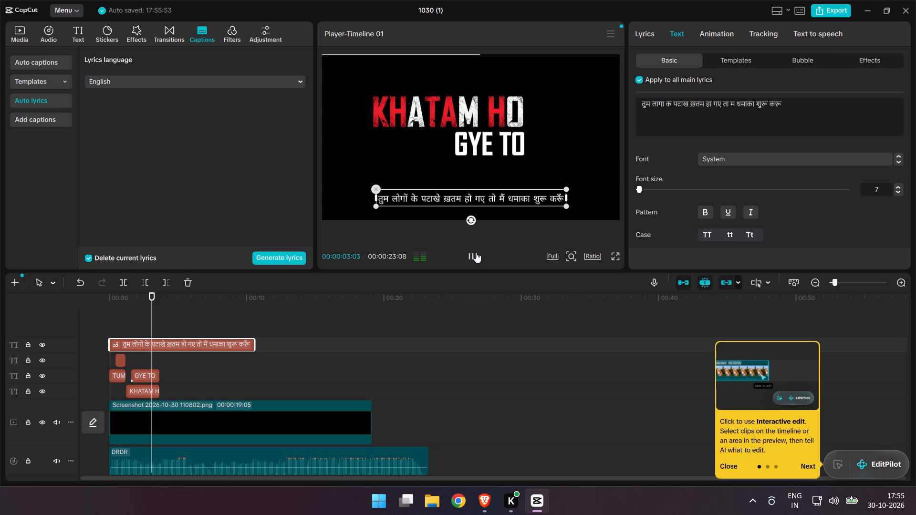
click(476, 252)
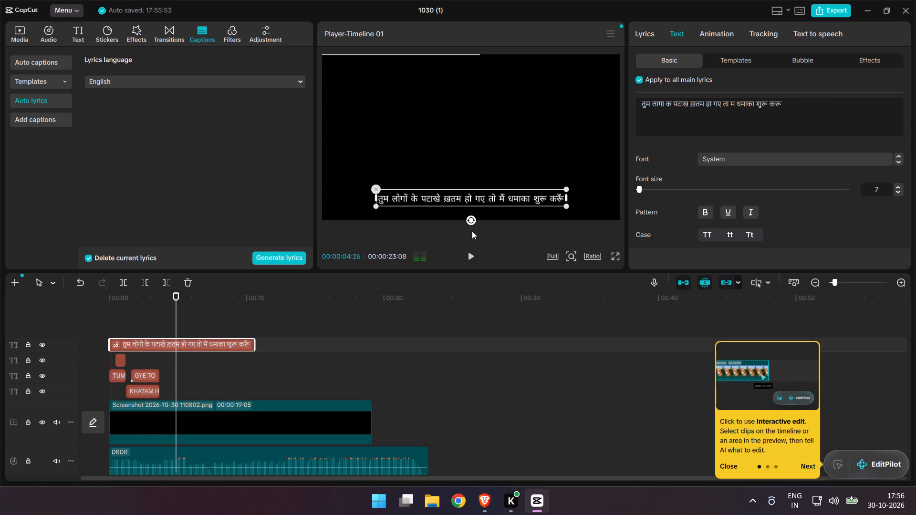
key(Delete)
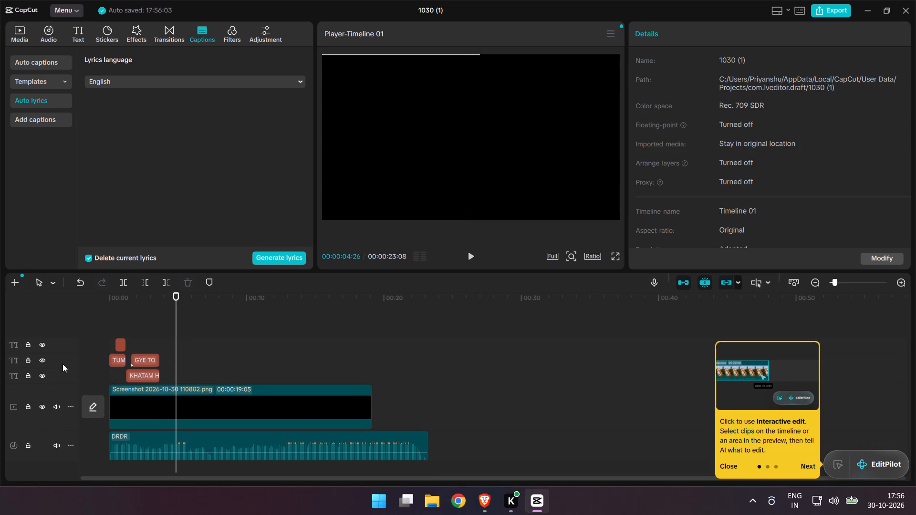
Play the timeline from the start to about 00:00:04:19 to check the manual text clips against the audio.
click(108, 294)
click(110, 296)
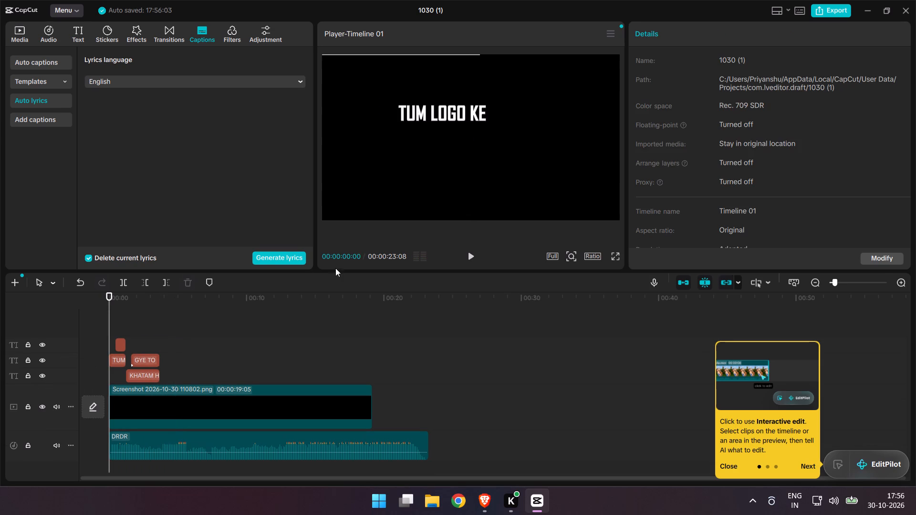
click(472, 253)
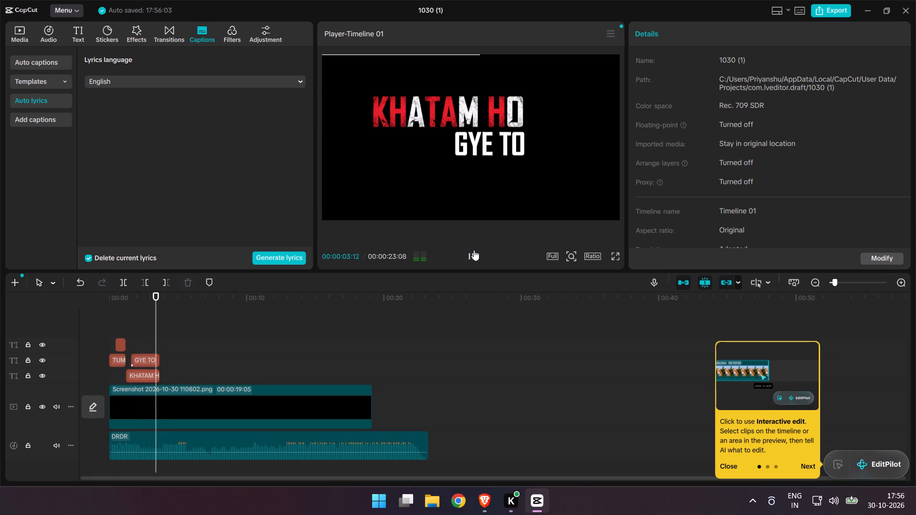
click(474, 250)
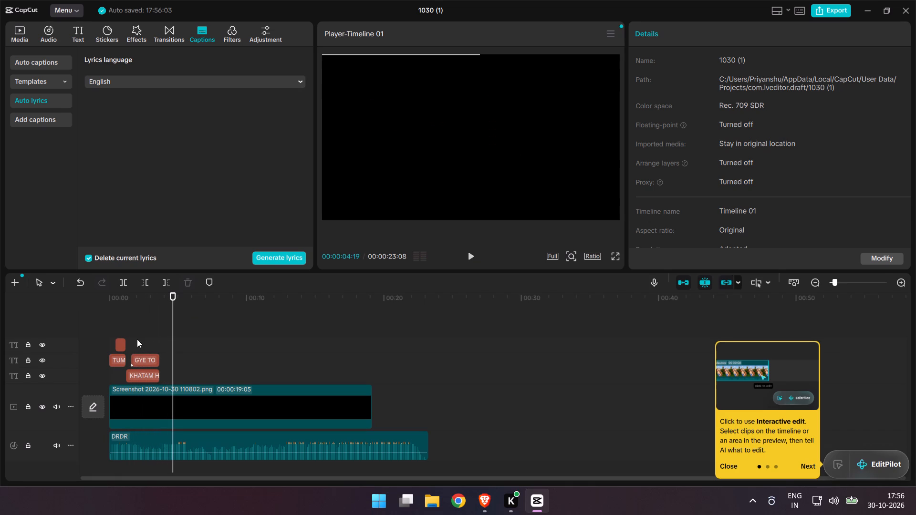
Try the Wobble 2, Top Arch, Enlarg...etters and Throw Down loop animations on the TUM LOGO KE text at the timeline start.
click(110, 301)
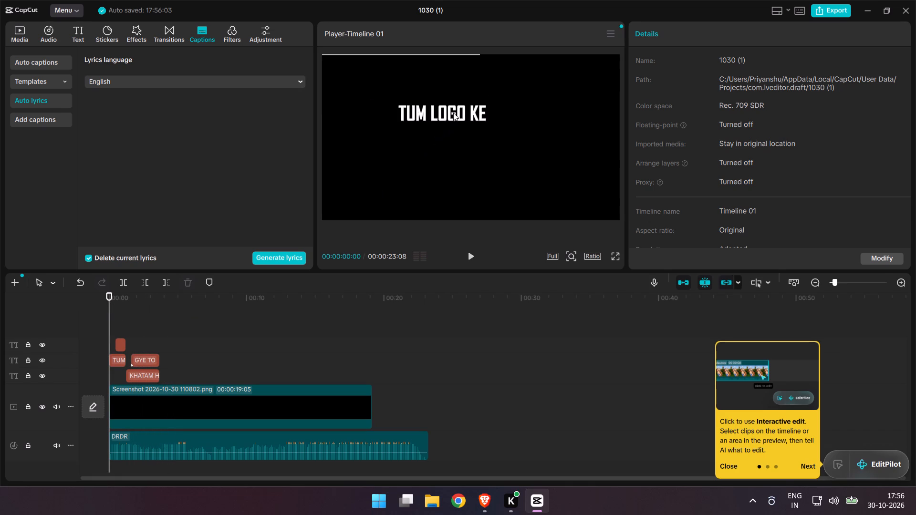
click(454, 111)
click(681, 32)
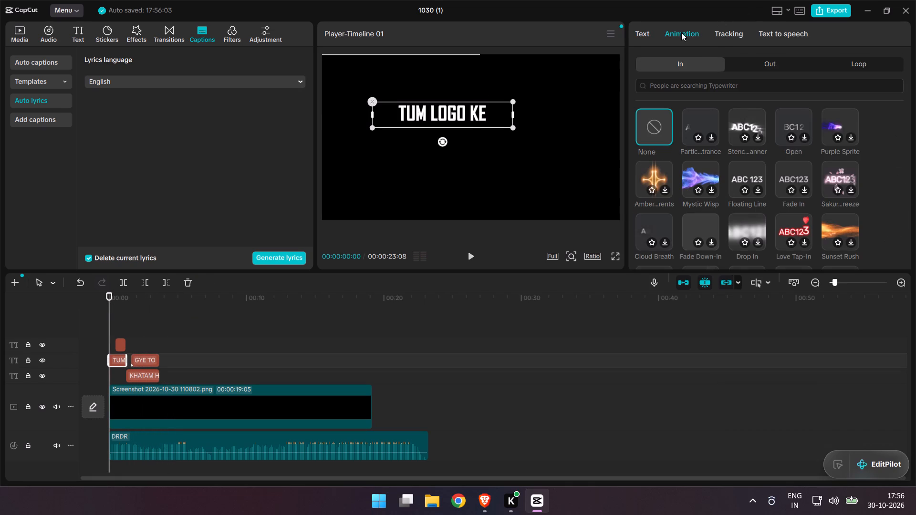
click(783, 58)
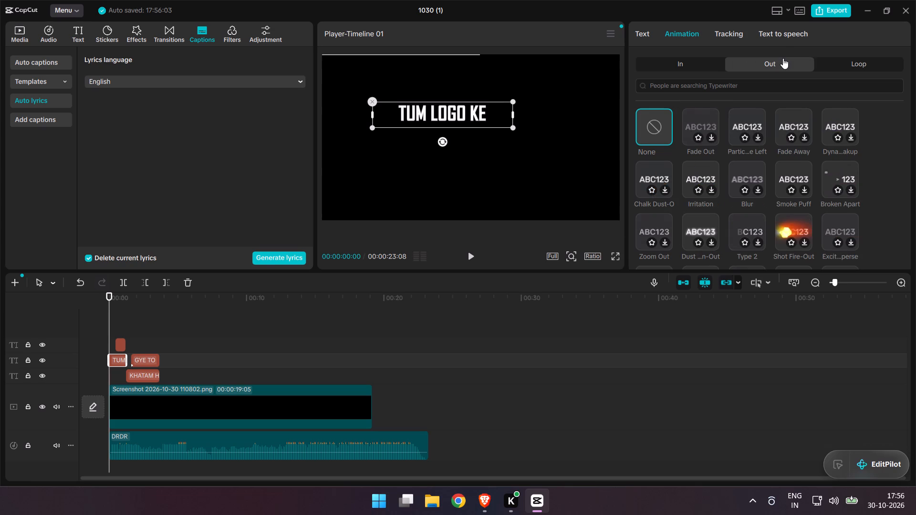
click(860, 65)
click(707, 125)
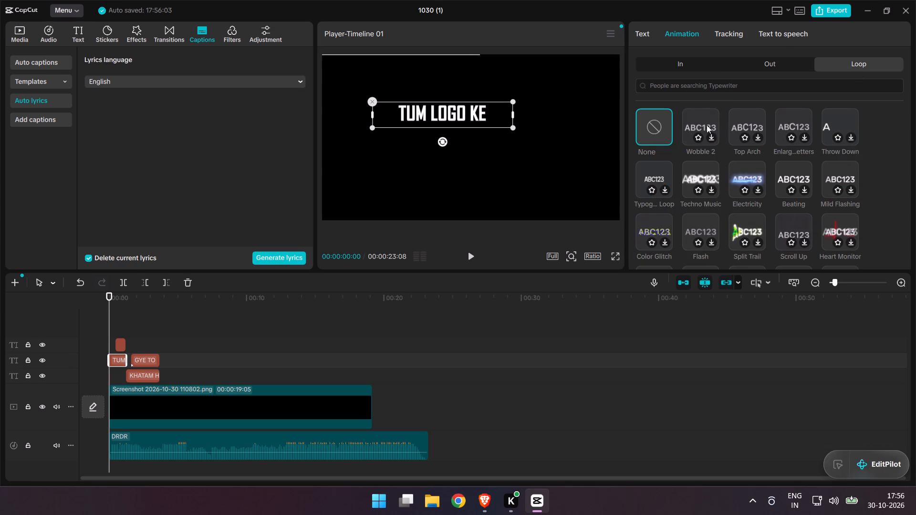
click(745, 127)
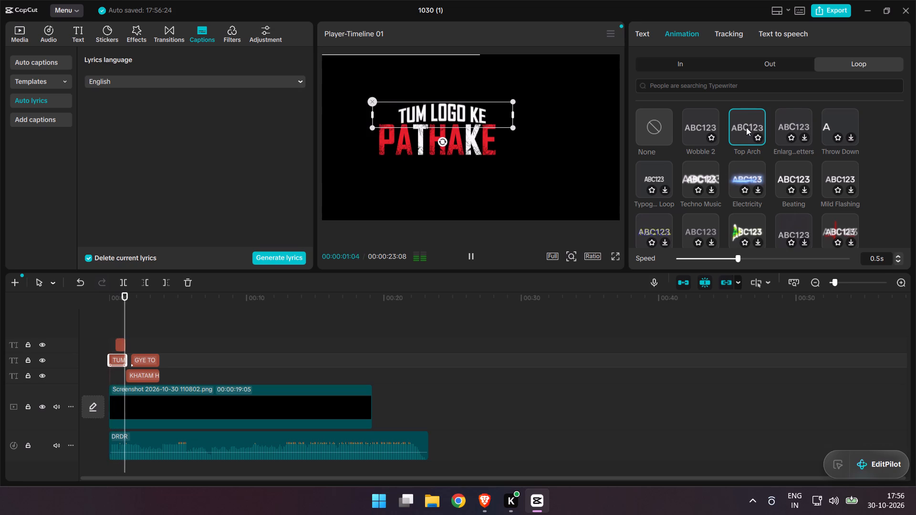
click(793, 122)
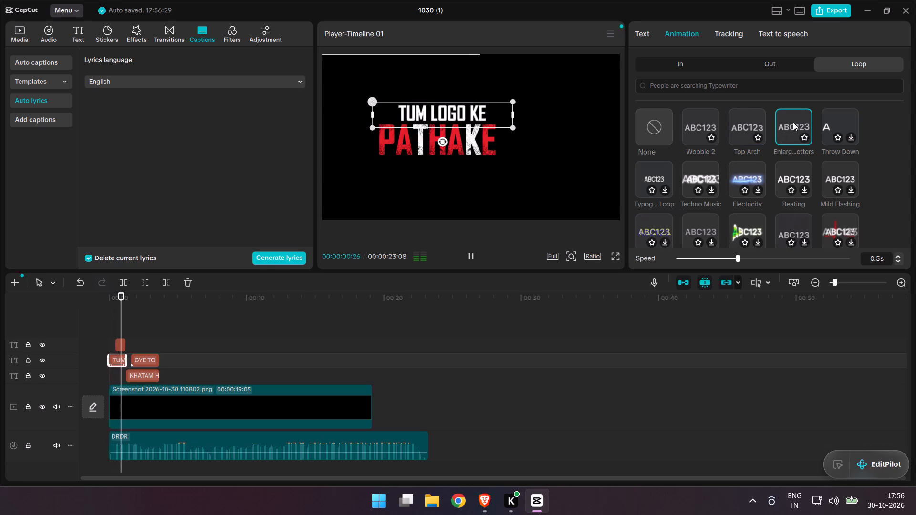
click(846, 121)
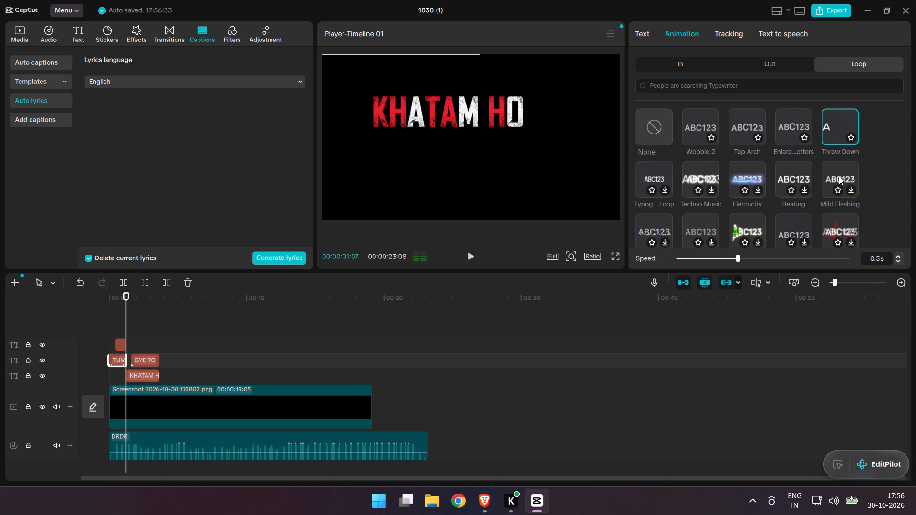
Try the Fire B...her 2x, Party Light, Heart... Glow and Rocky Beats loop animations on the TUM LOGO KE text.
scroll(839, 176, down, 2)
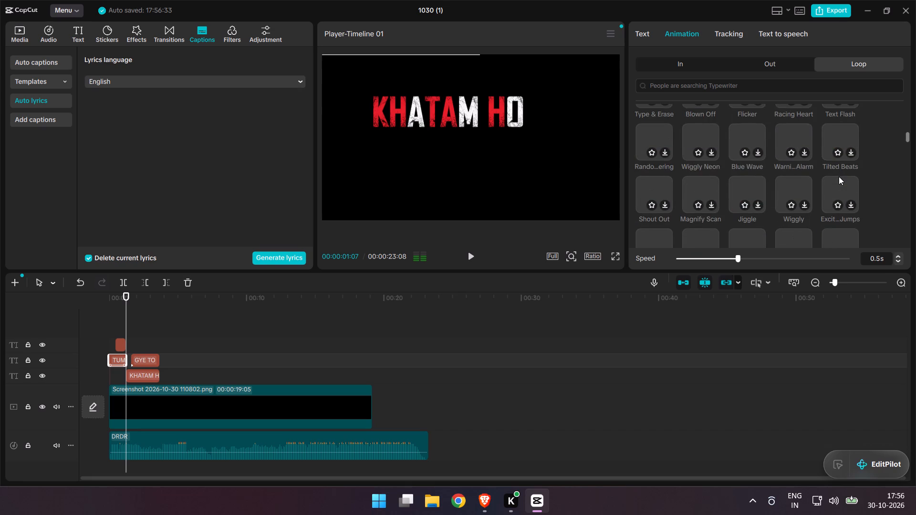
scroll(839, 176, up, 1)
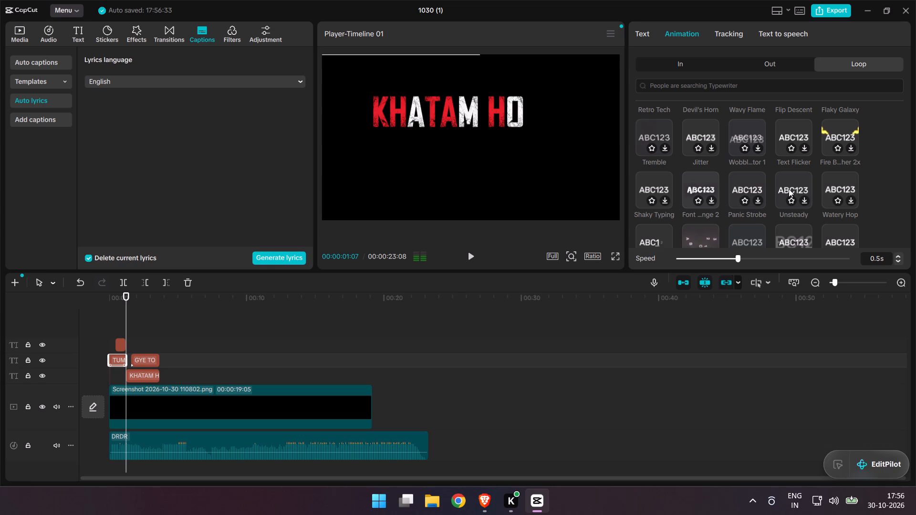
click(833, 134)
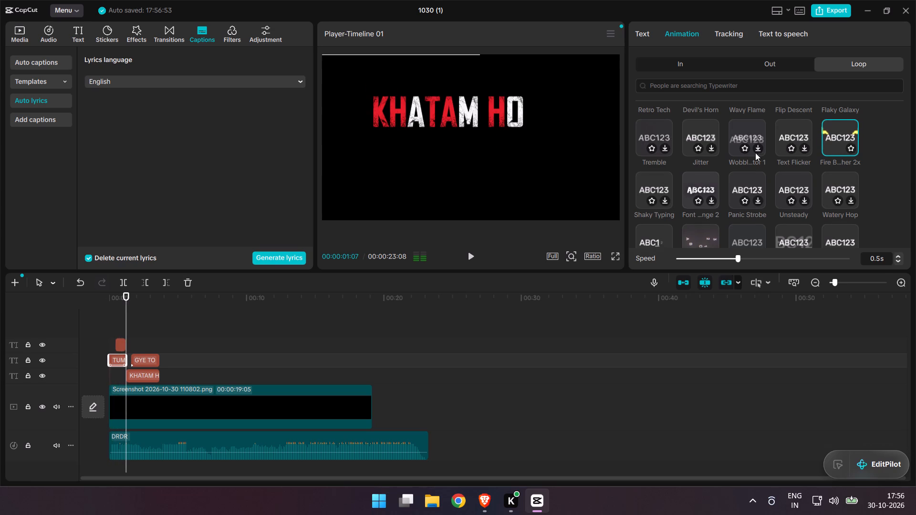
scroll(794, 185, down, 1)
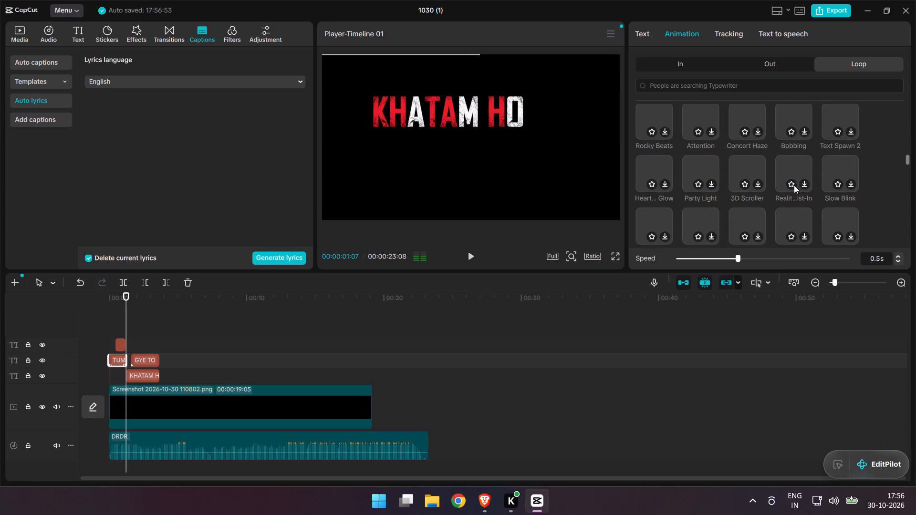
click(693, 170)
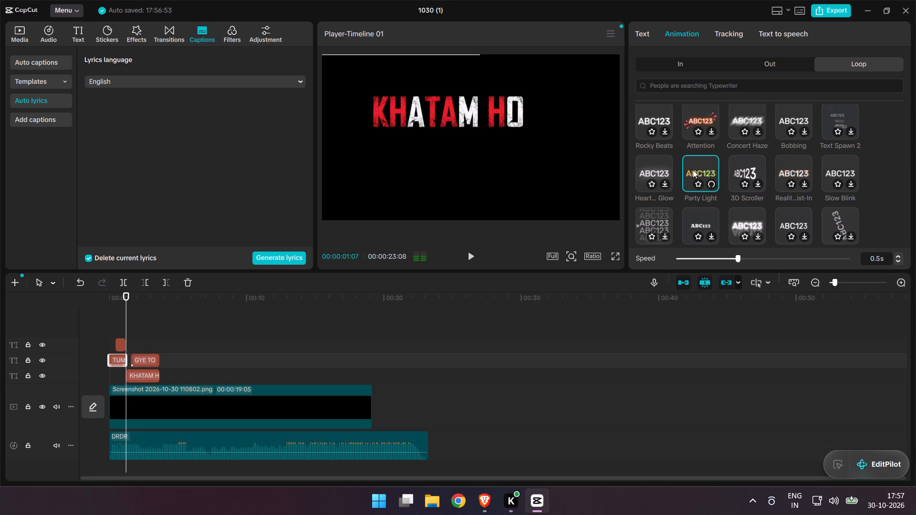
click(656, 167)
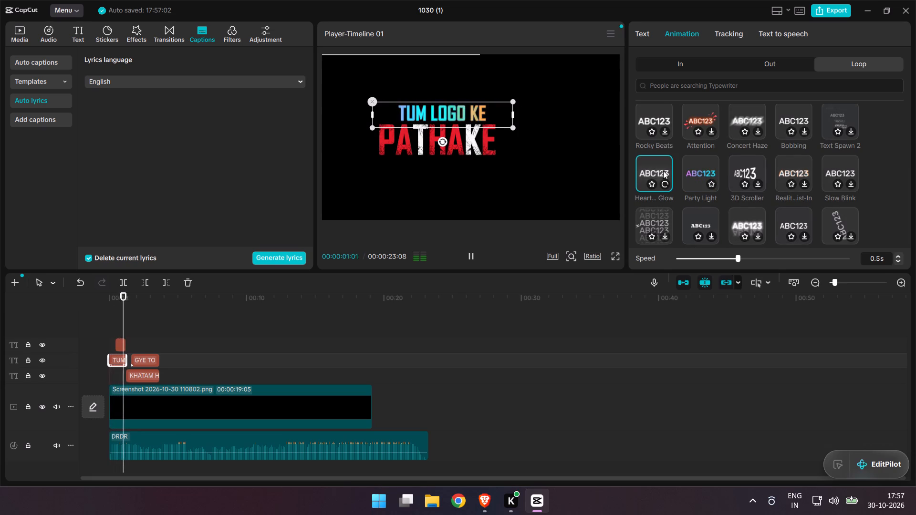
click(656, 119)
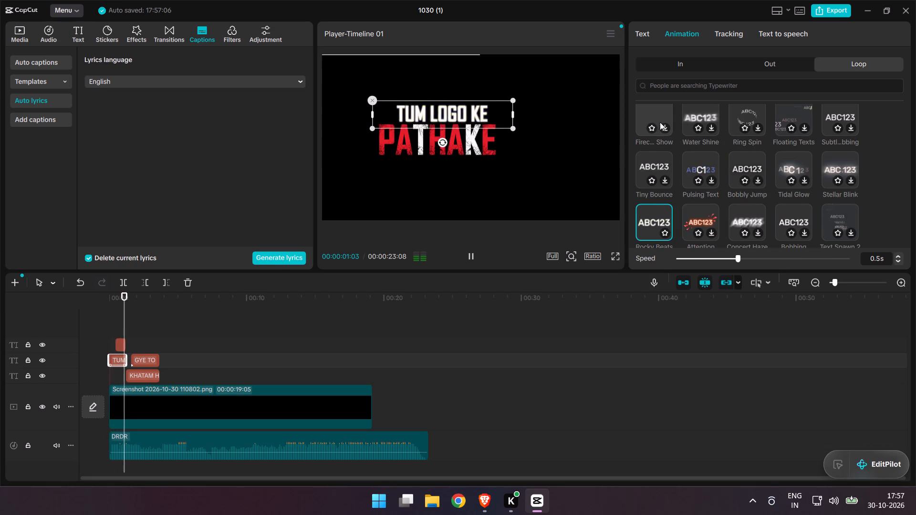
Apply the Red Flicker loop animation to the TUM LOGO KE text.
scroll(745, 199, down, 1)
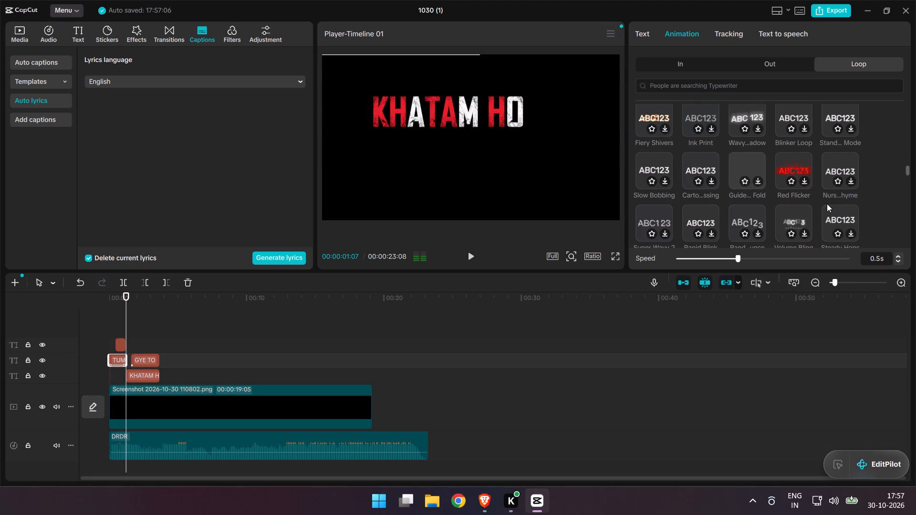
click(793, 169)
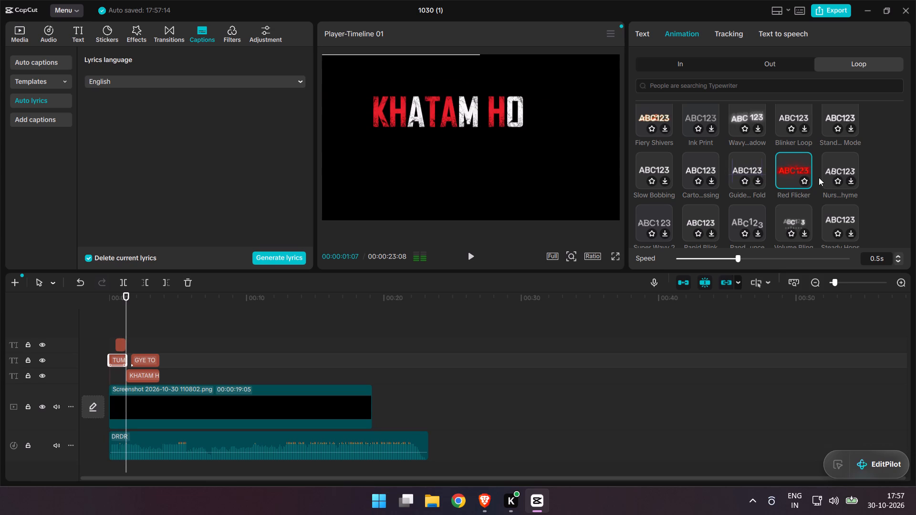
Look through the loop text animations and search them for WORD TO WORD.
scroll(819, 177, down, 2)
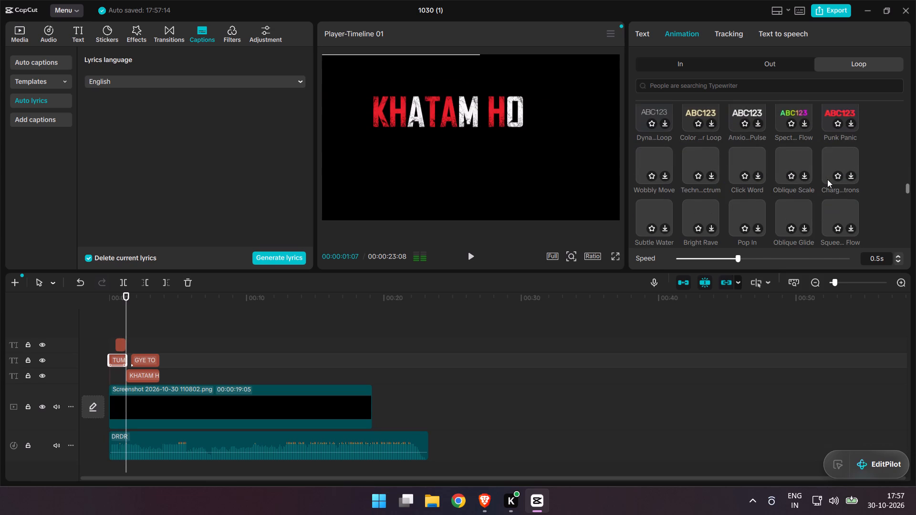
scroll(774, 165, up, 1)
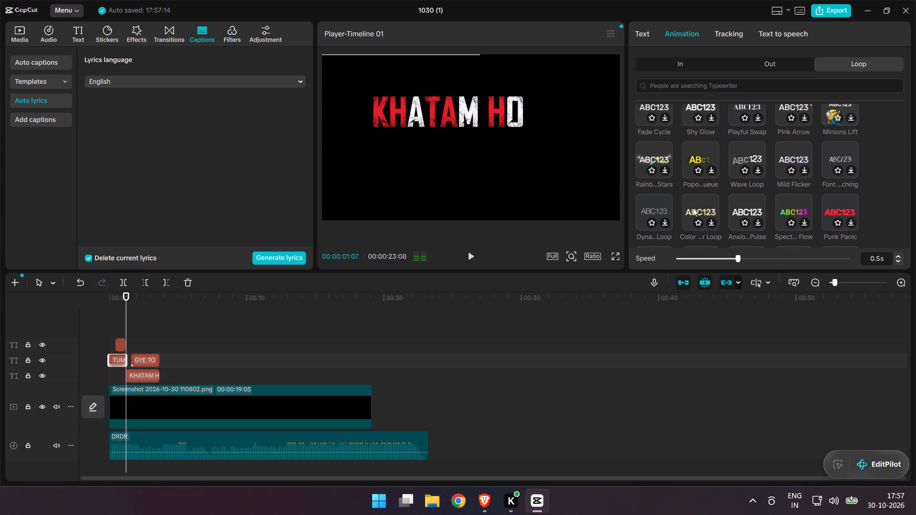
scroll(693, 208, down, 3)
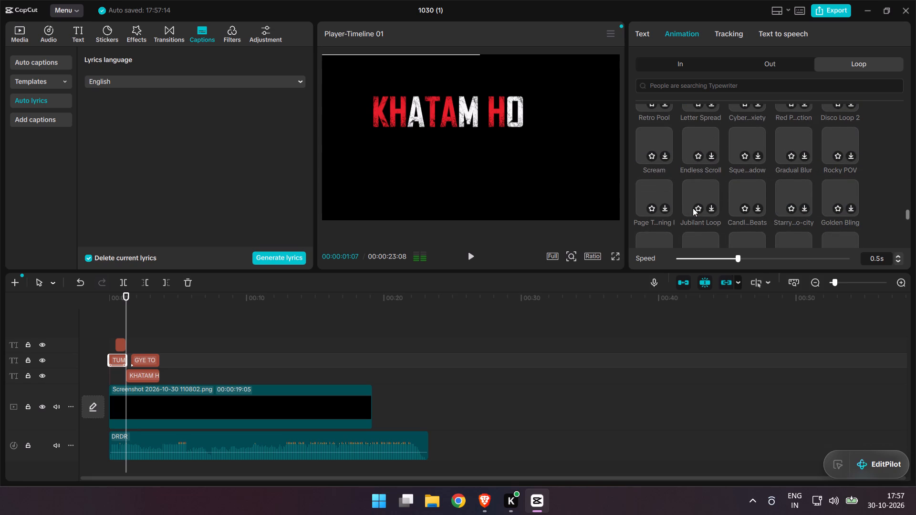
scroll(693, 208, up, 1)
click(717, 82)
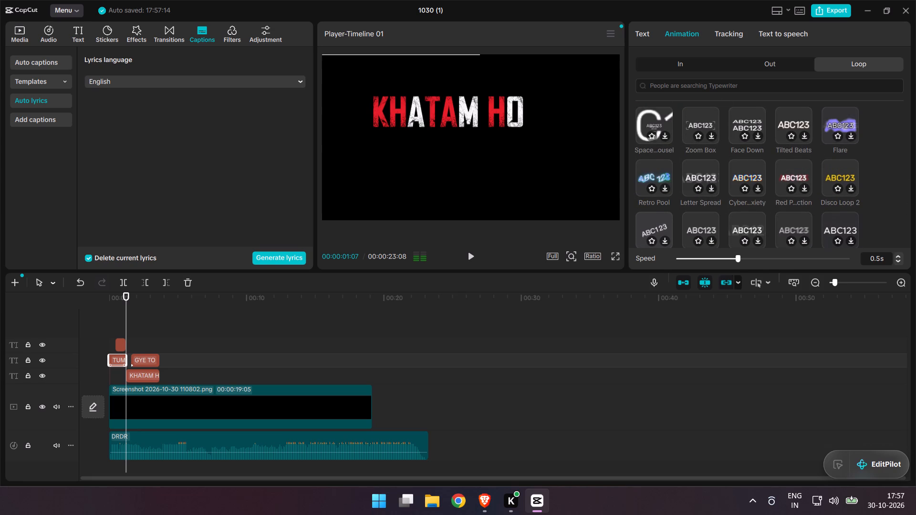
text(WORD)
key(space)
text(TO WORD)
key(Return)
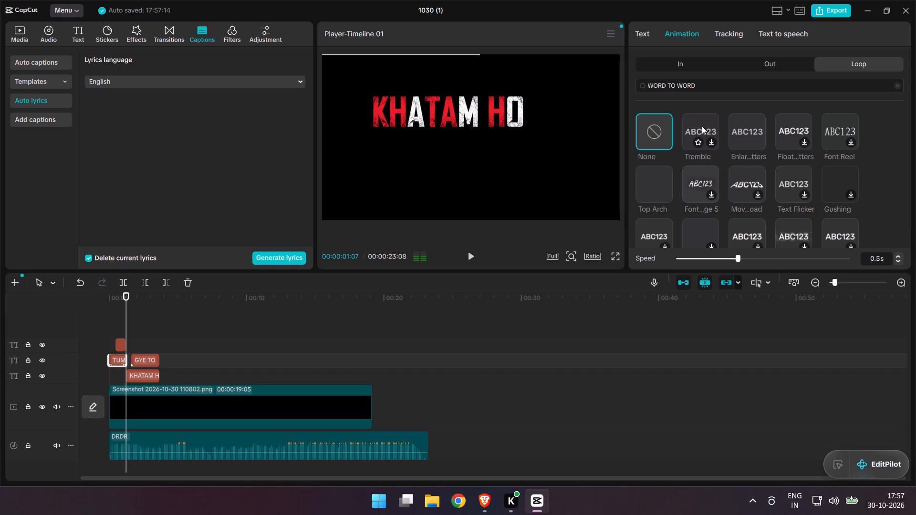
Try the Enlarg...tters, Float...tters and Font Reel loop animations on the TUM LOGO KE text and browse the remaining search results.
click(743, 128)
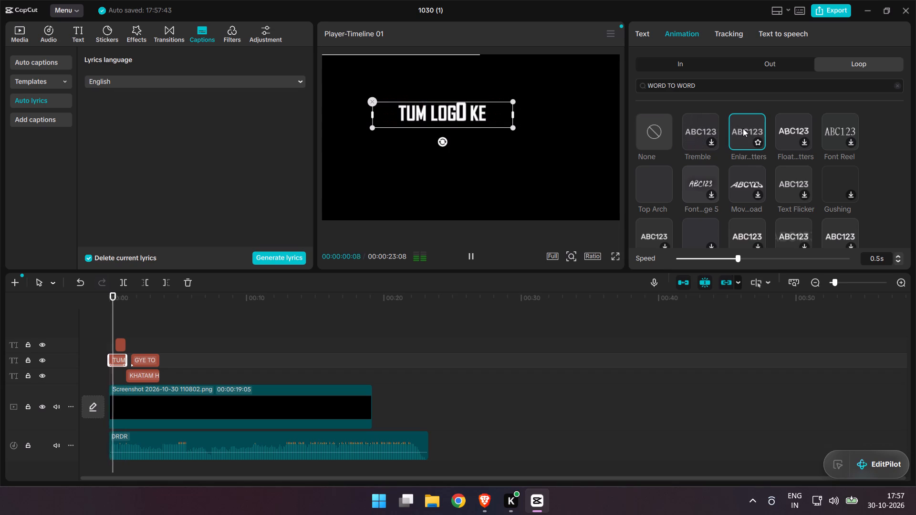
click(799, 129)
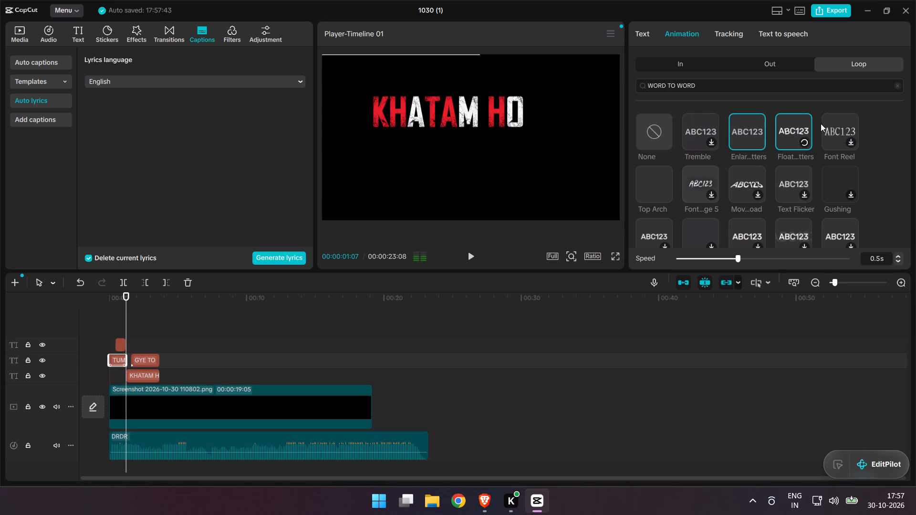
click(827, 125)
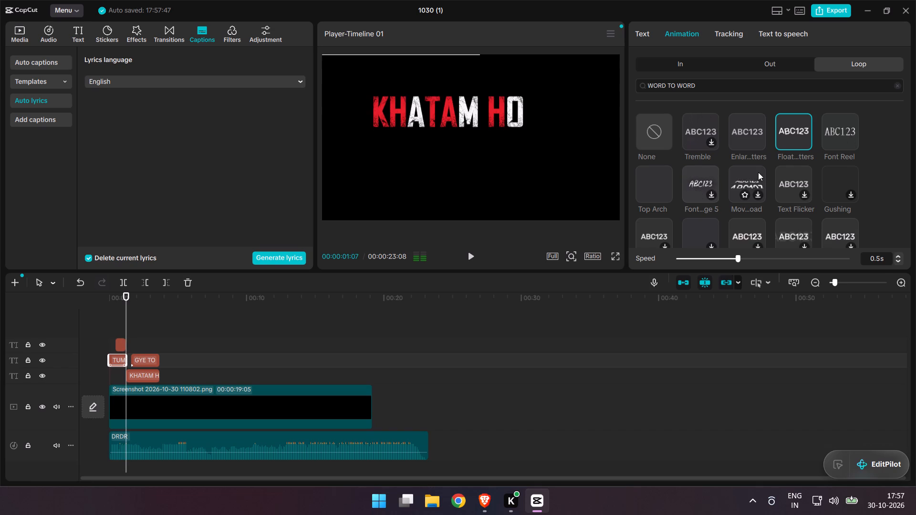
scroll(758, 172, down, 1)
scroll(767, 219, up, 1)
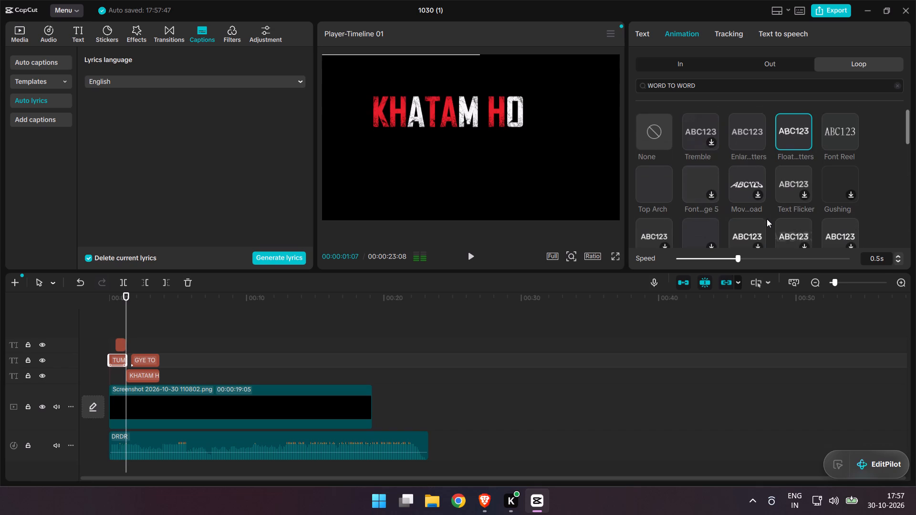
scroll(767, 217, down, 1)
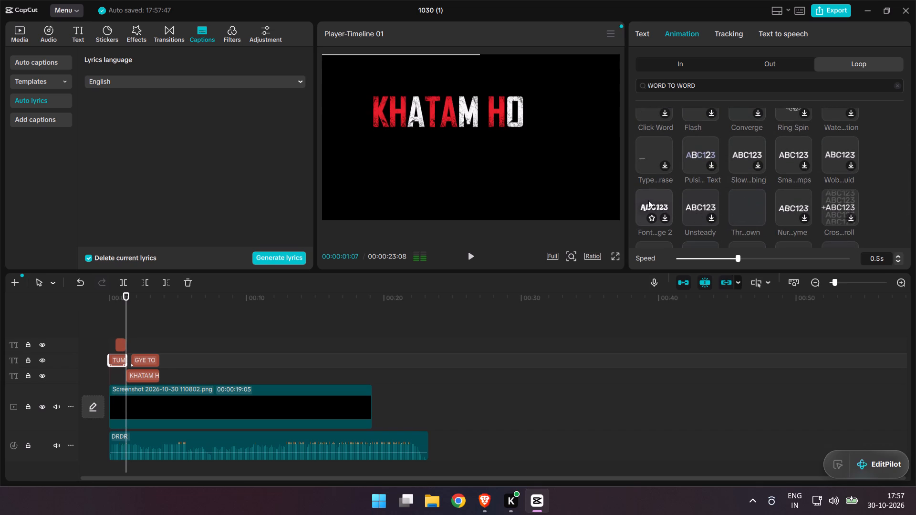
scroll(747, 144, down, 1)
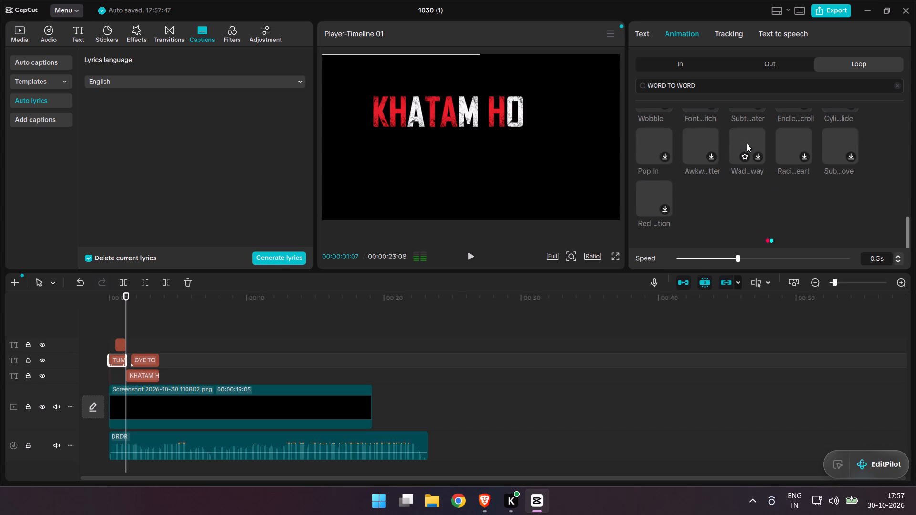
scroll(747, 144, down, 1)
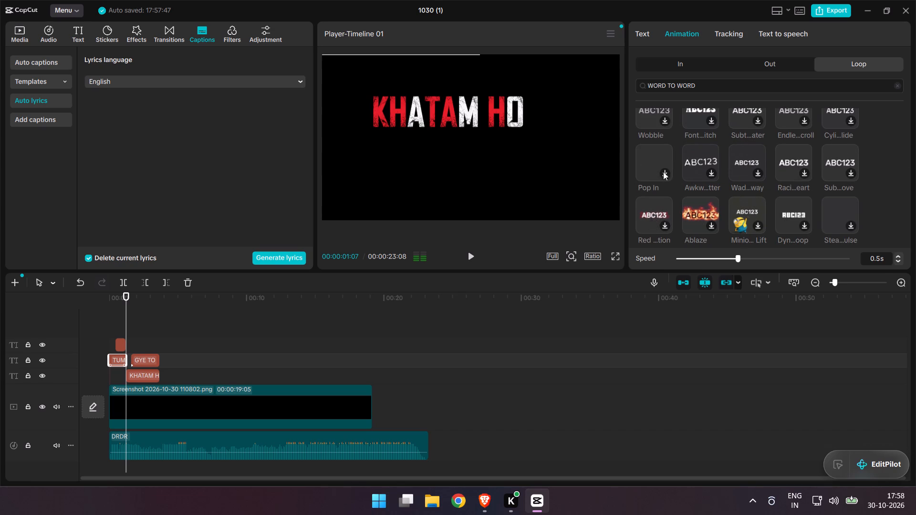
Search the Out text animations for TYPEWRITER for the TUM LOGO KE text.
click(748, 60)
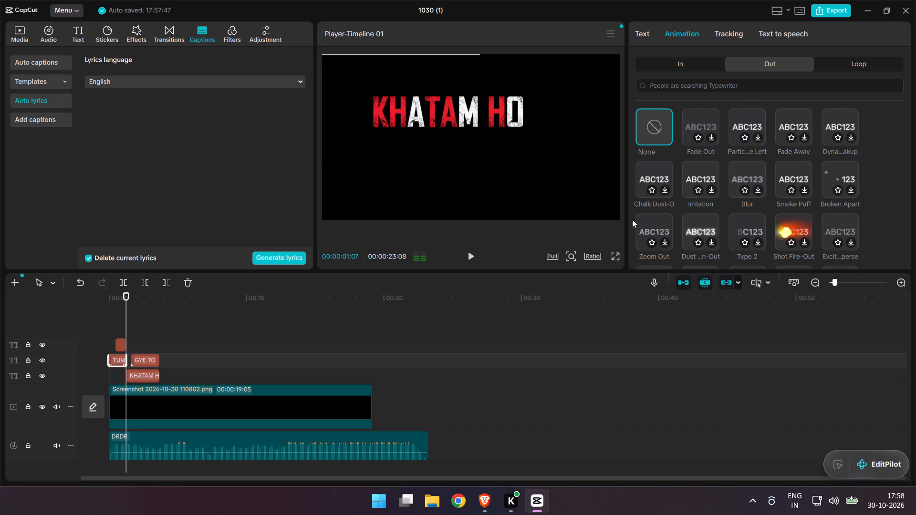
scroll(627, 221, down, 1)
click(698, 91)
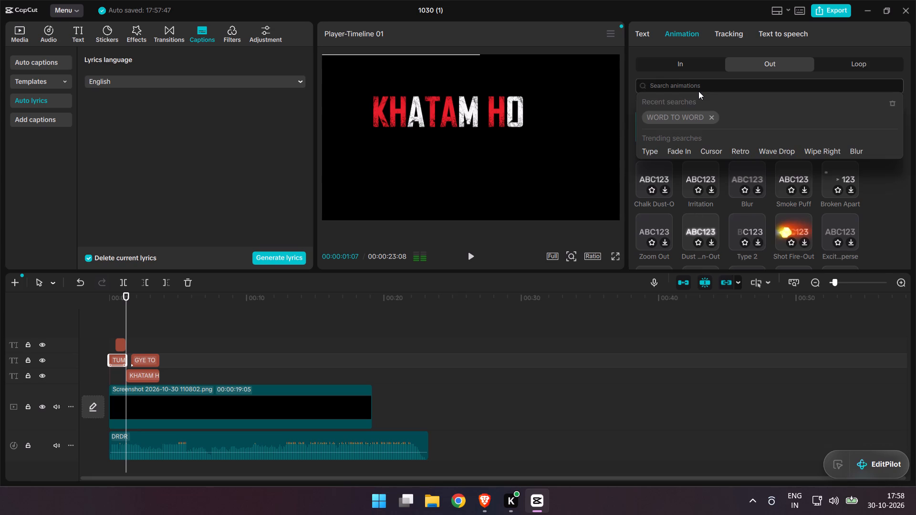
key(t)
key(y)
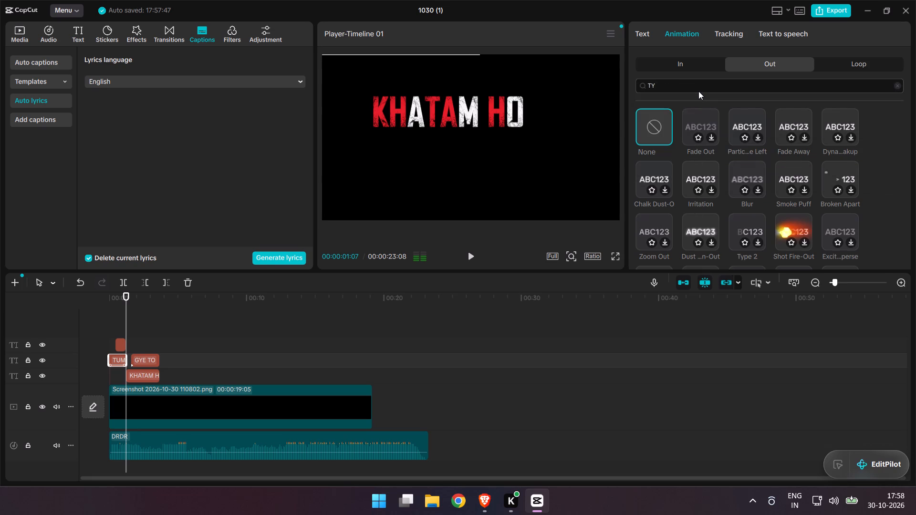
text([EWRITER)
key(Return)
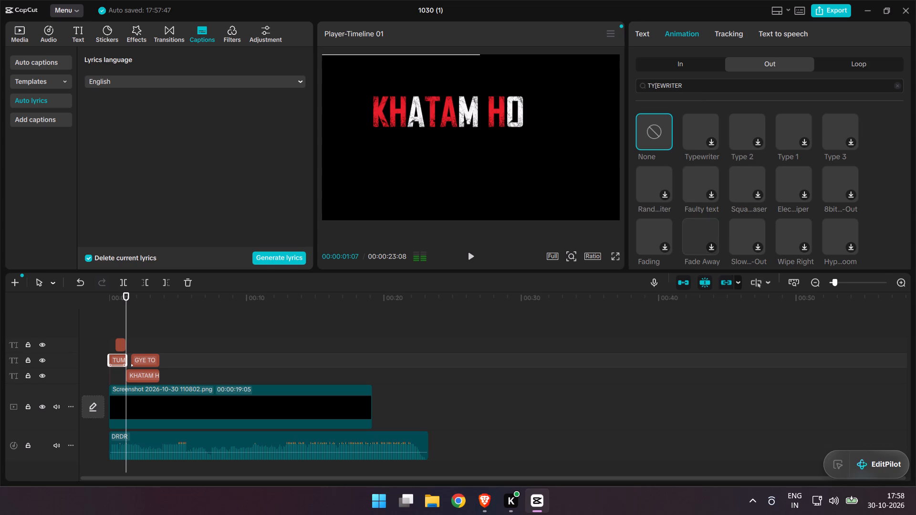
click(659, 82)
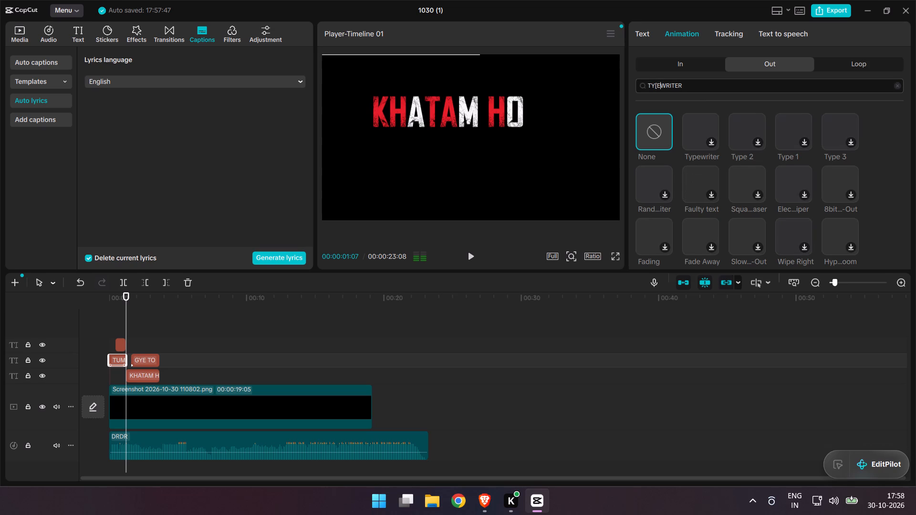
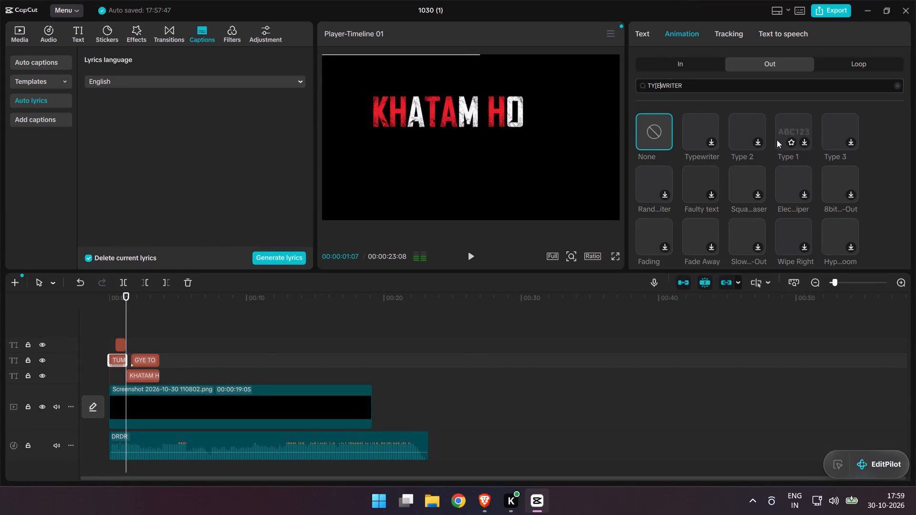
Browse the Out text animations returned by the typewriter search.
scroll(673, 185, down, 4)
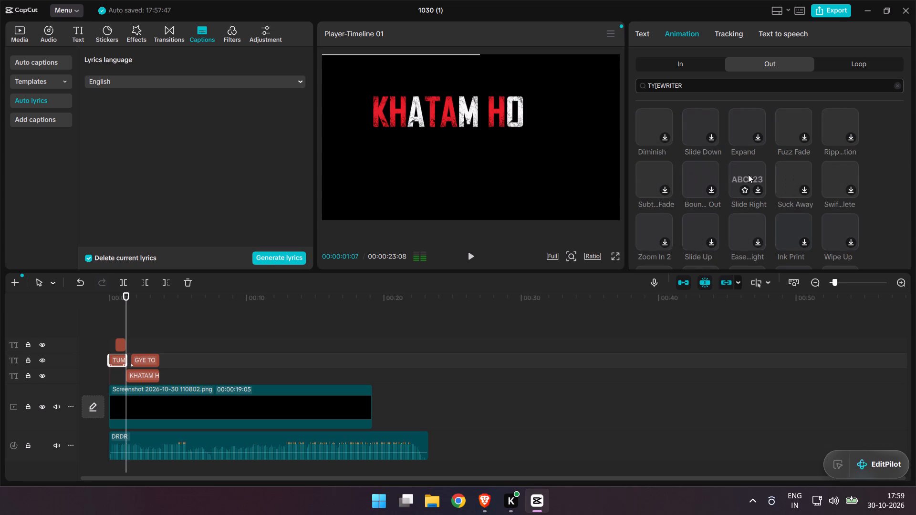
scroll(748, 175, down, 1)
scroll(748, 175, up, 1)
scroll(748, 175, down, 3)
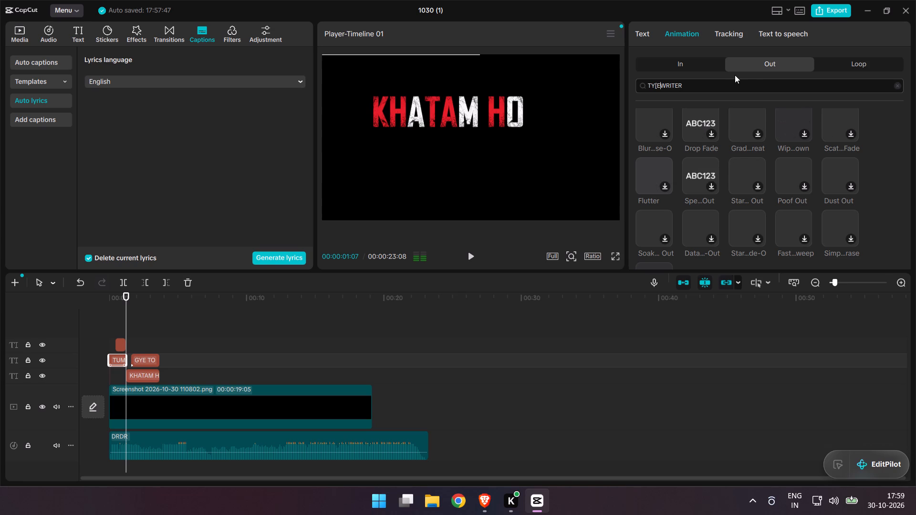
Browse the In text animations and apply Fiery Shake to the TUM LOGO KE text.
click(698, 51)
click(695, 60)
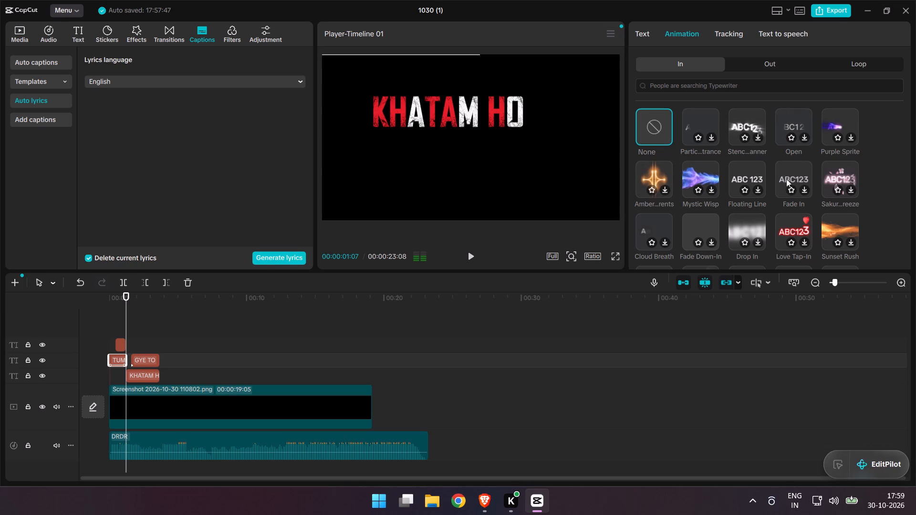
scroll(781, 224, down, 2)
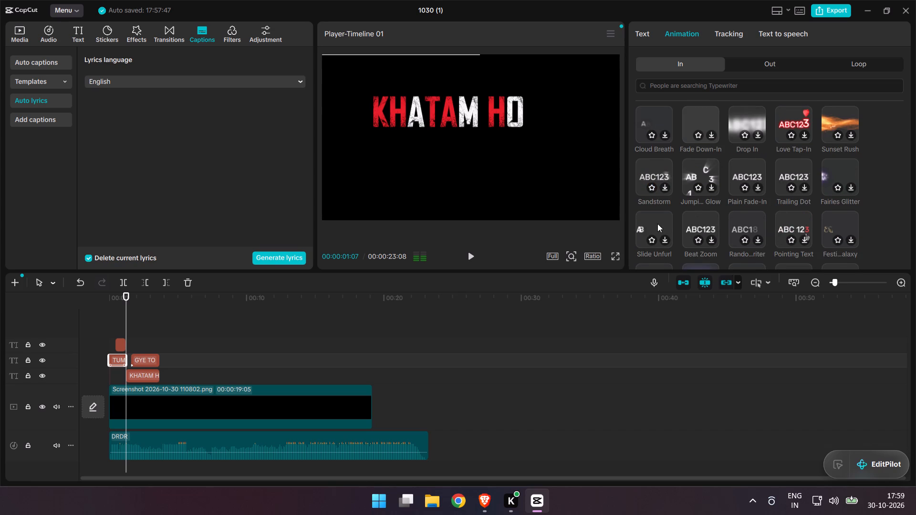
scroll(657, 224, down, 3)
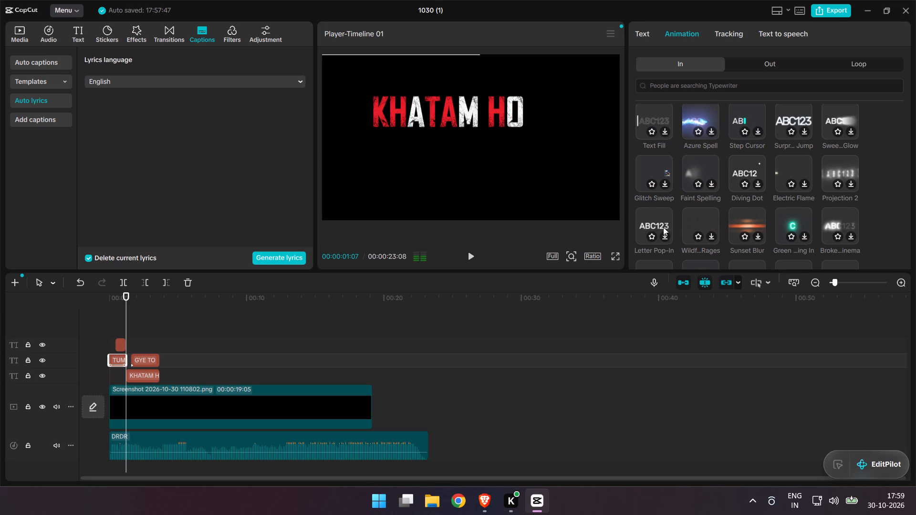
scroll(651, 221, down, 2)
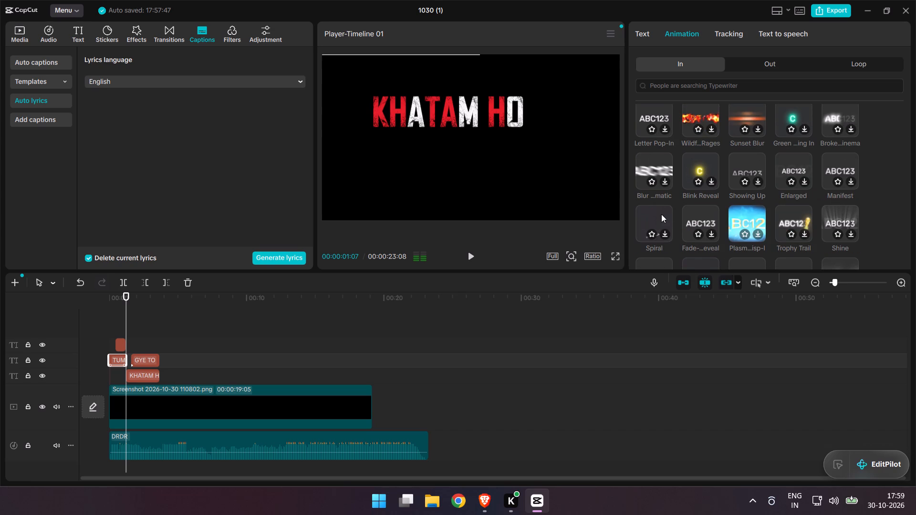
scroll(737, 226, down, 2)
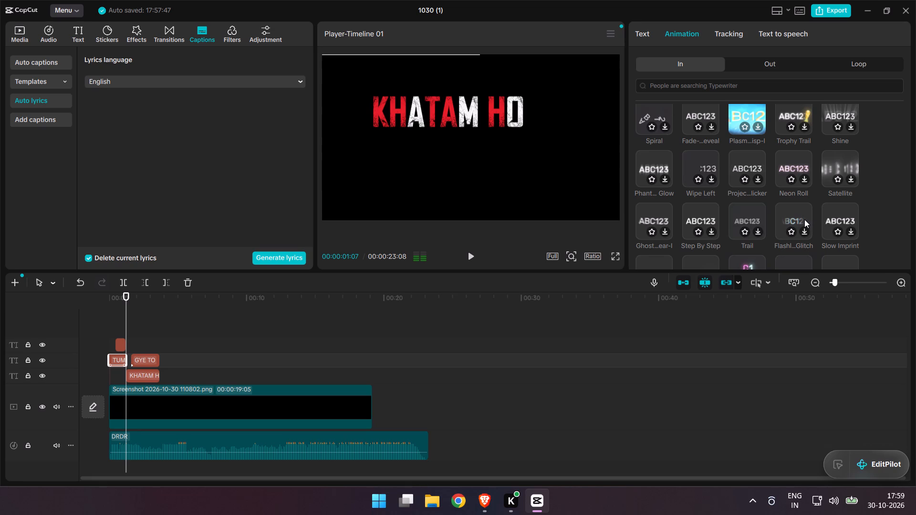
scroll(753, 216, down, 2)
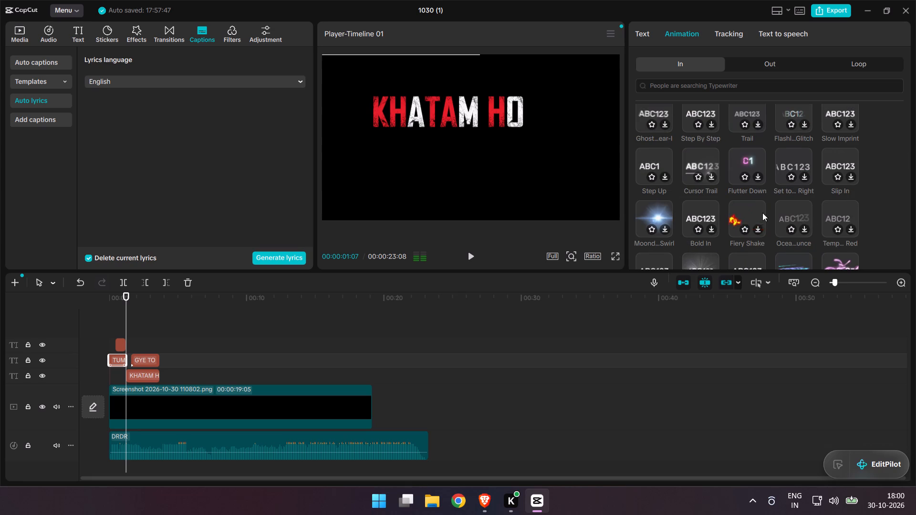
click(753, 218)
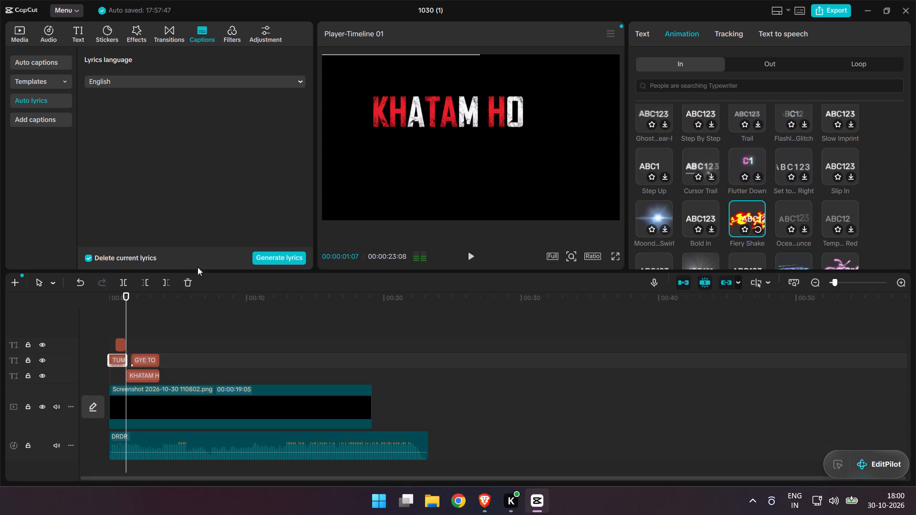
Play the opening lyrics from the start of the timeline several times to check the Fiery Shake animation against the audio.
drag(126, 293, 62, 293)
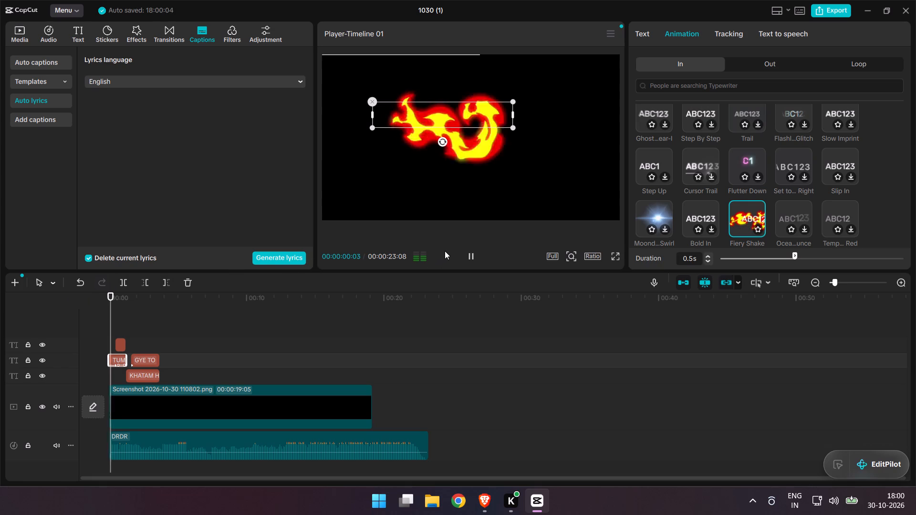
click(468, 255)
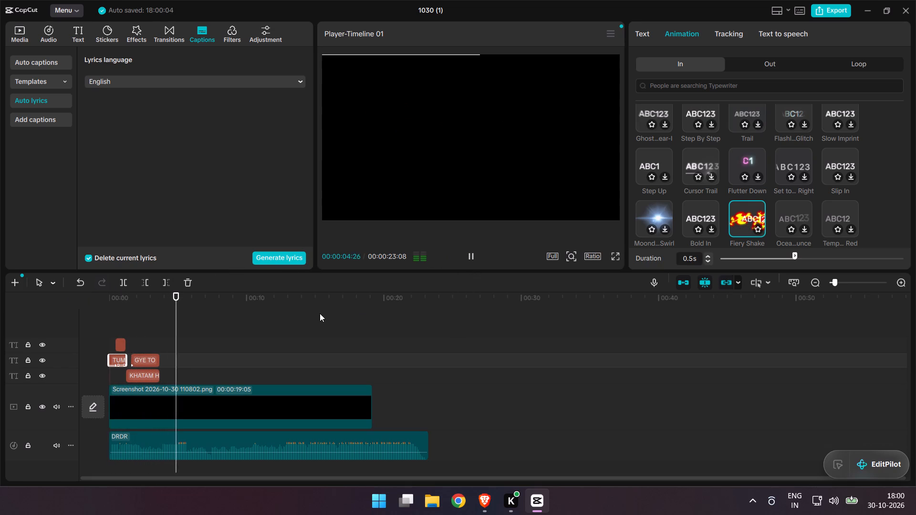
drag(199, 299, 67, 294)
click(476, 256)
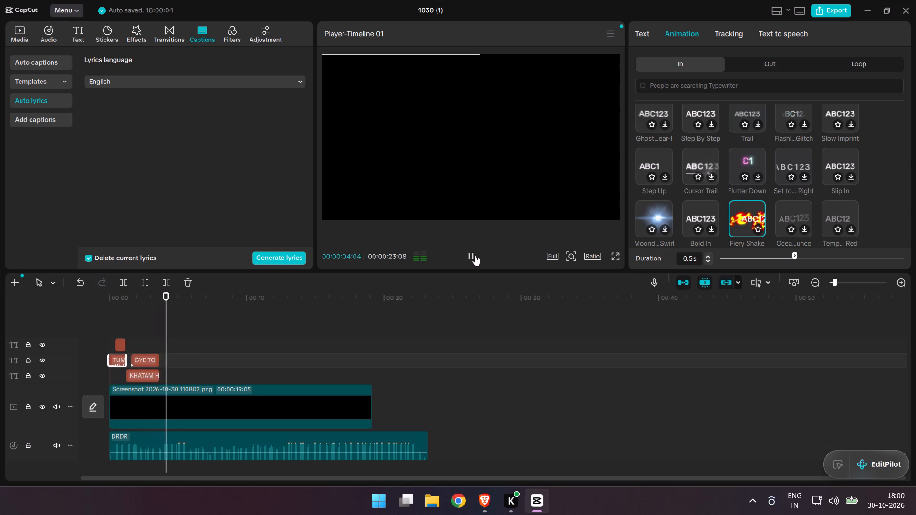
click(475, 255)
drag(217, 271, 208, 272)
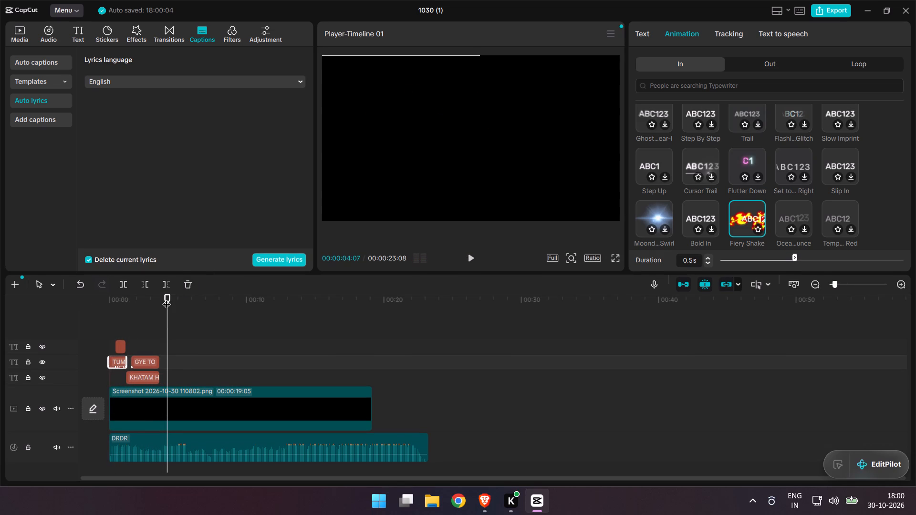
drag(167, 298, 134, 298)
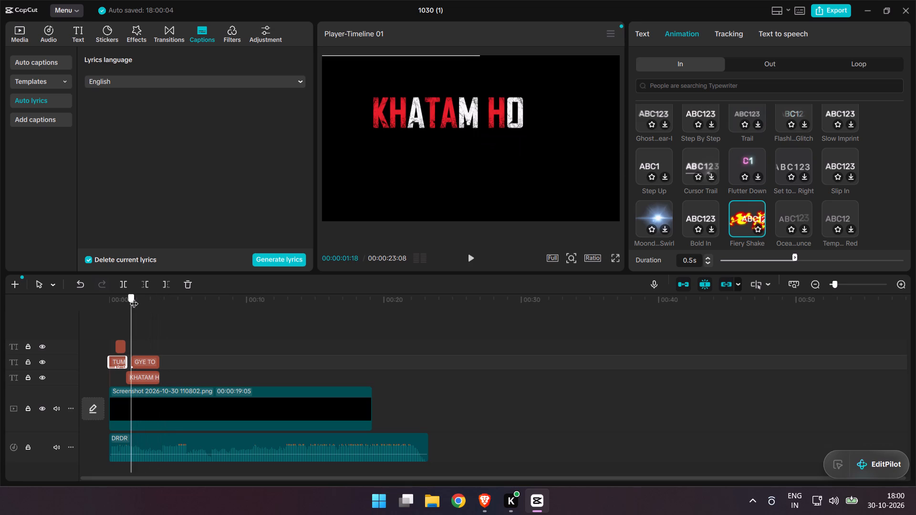
drag(134, 298, 103, 290)
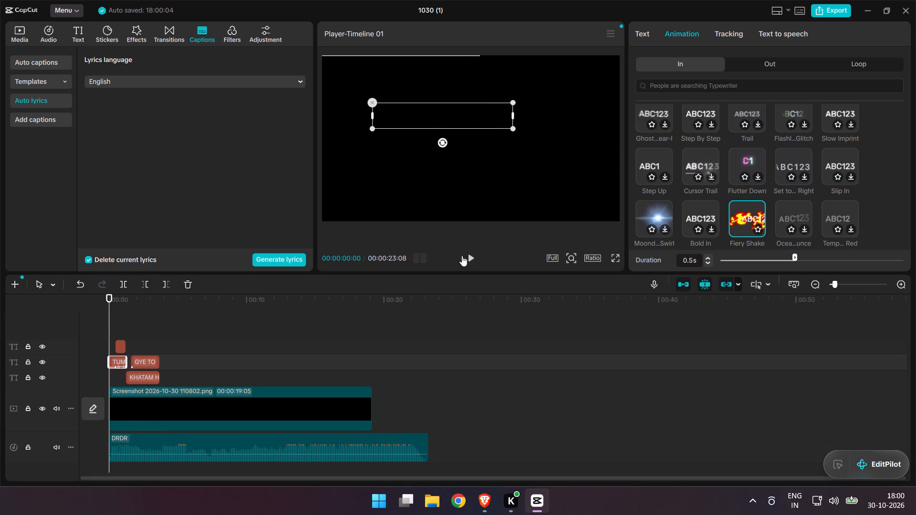
click(471, 256)
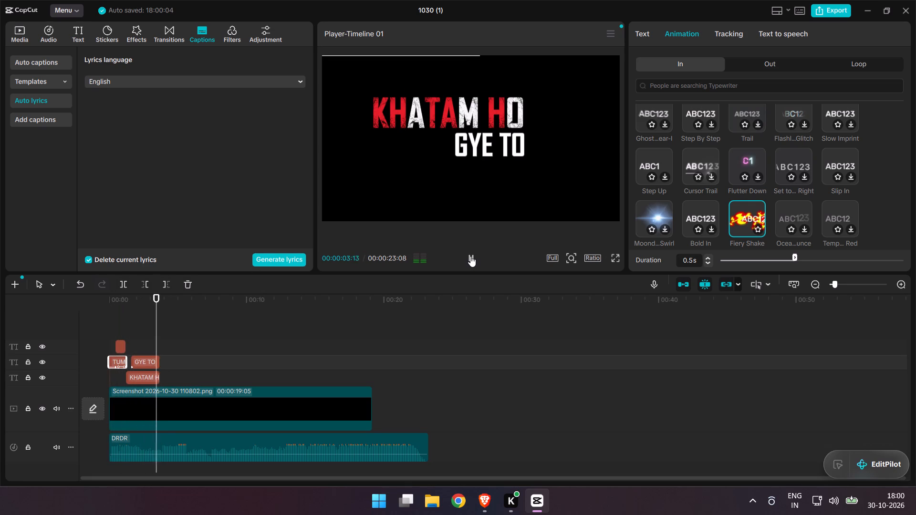
click(470, 256)
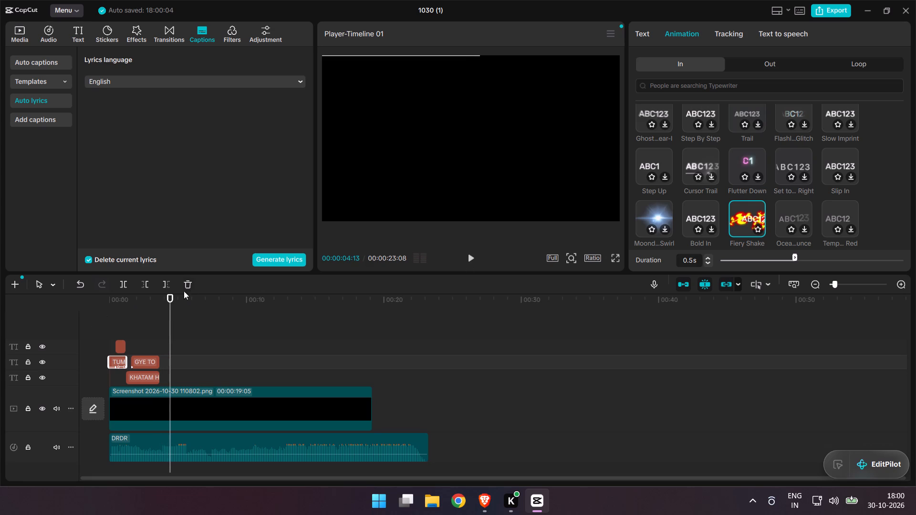
Add a default text clip at 00:00:03:21, directly after the KHATAM HO clip on the same track.
drag(171, 297, 160, 301)
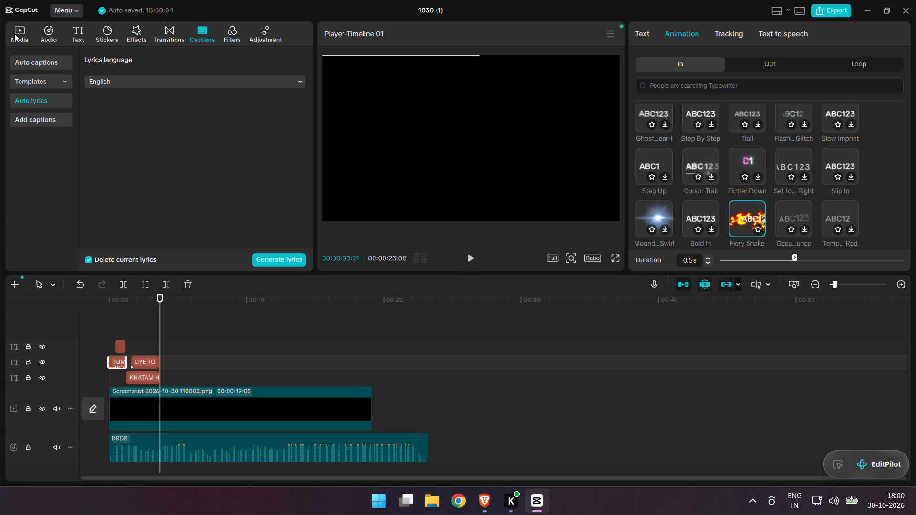
click(79, 34)
click(52, 62)
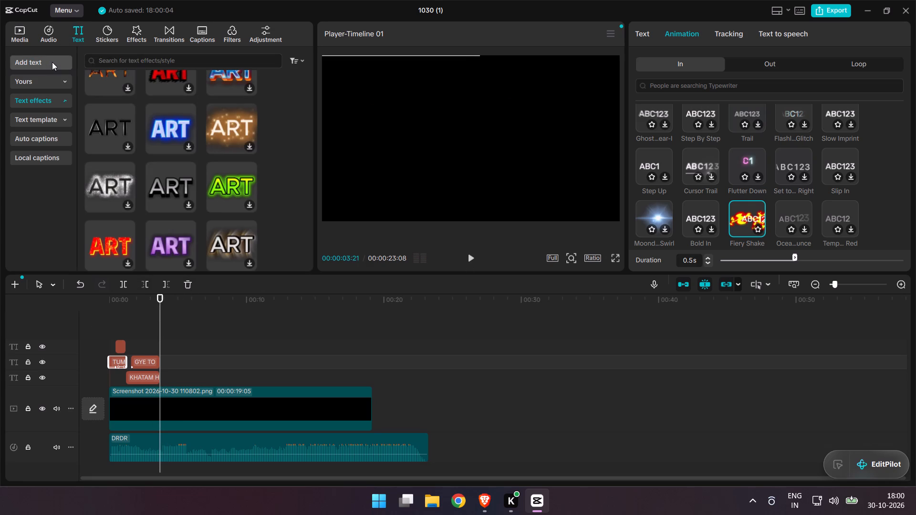
click(52, 62)
click(108, 90)
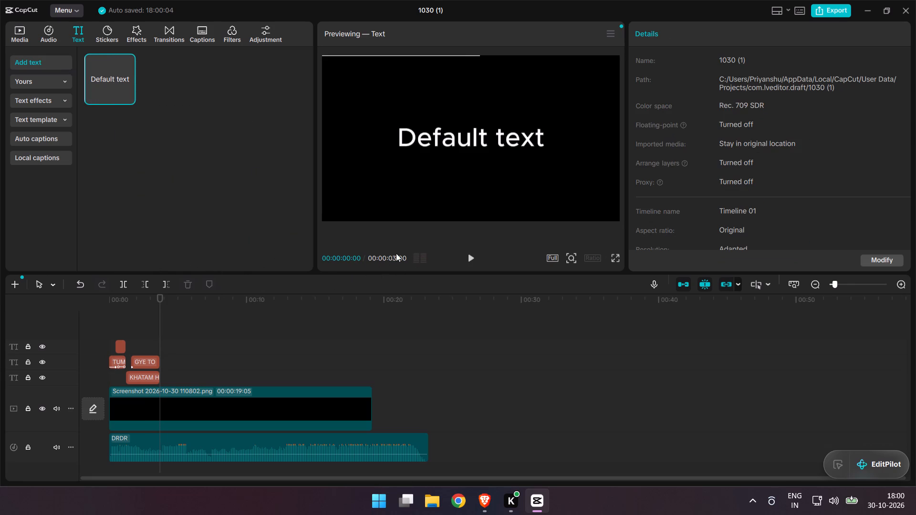
click(447, 152)
double_click(447, 135)
drag(113, 92, 158, 187)
drag(158, 187, 162, 379)
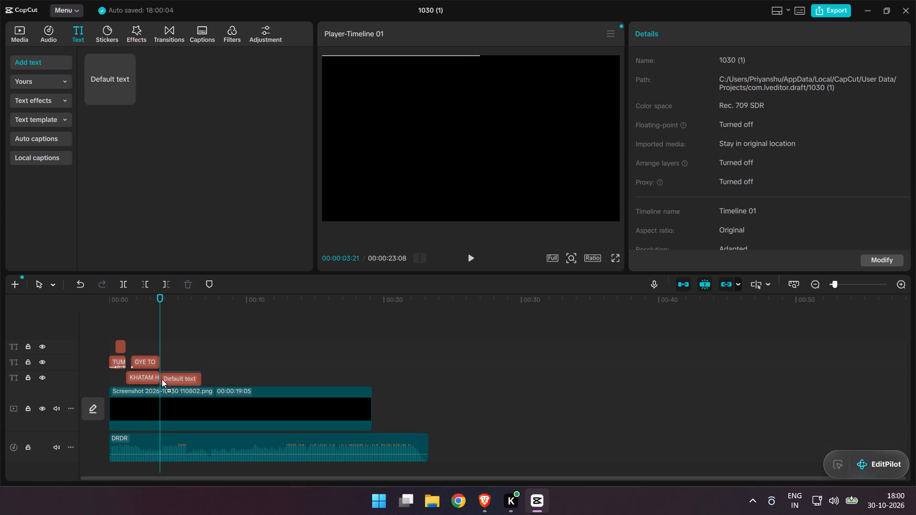
drag(162, 379, 162, 380)
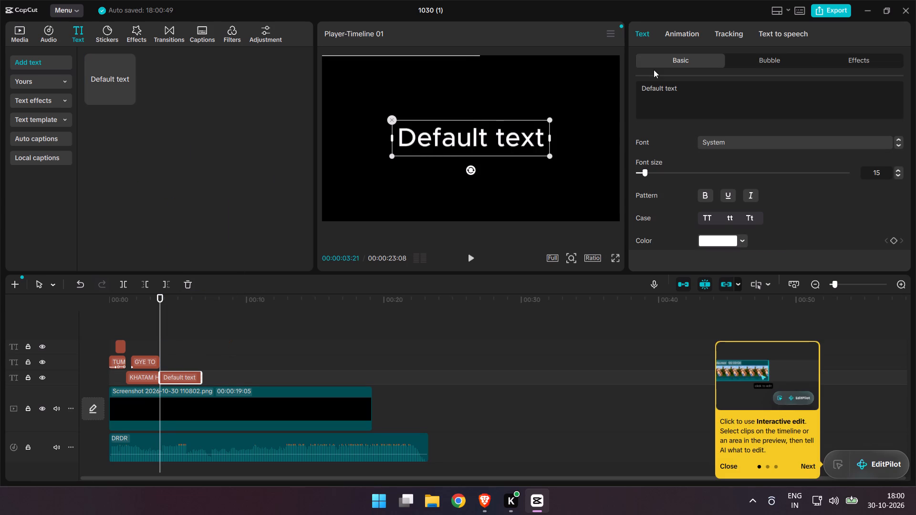
Replace the new clip's default text with MAI.
click(688, 89)
key(BackSpace)
key(BackSpace)
key(BackSpace)
key(BackSpace)
key(BackSpace)
key(BackSpace)
key(BackSpace)
key(BackSpace)
key(BackSpace)
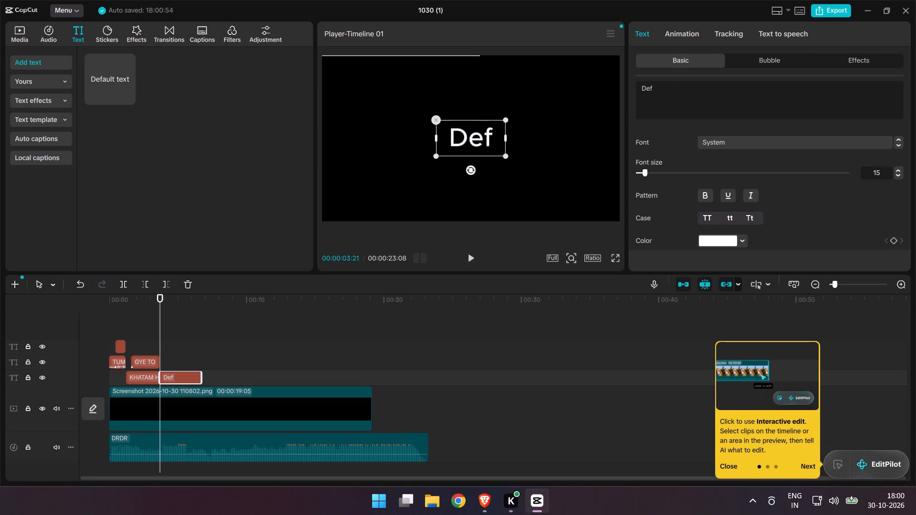
key(BackSpace)
key(BackSpace)
key(BackSpace)
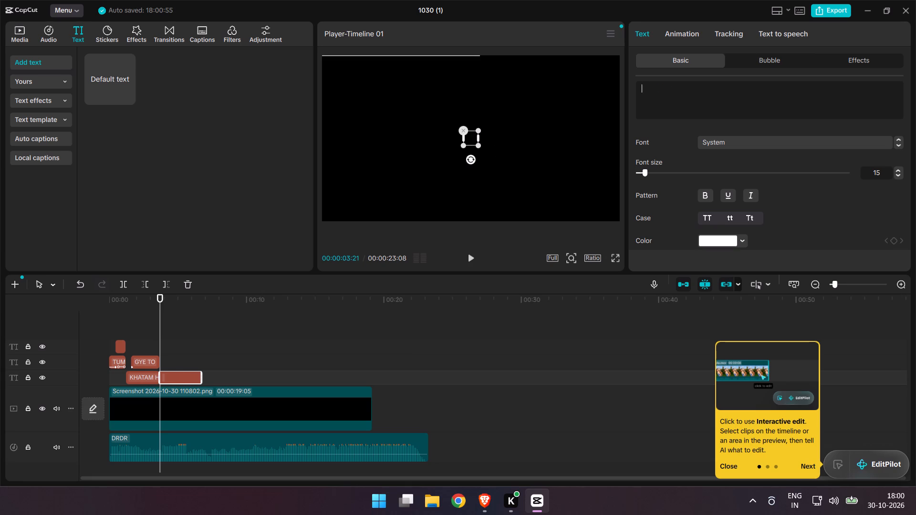
text(MAI)
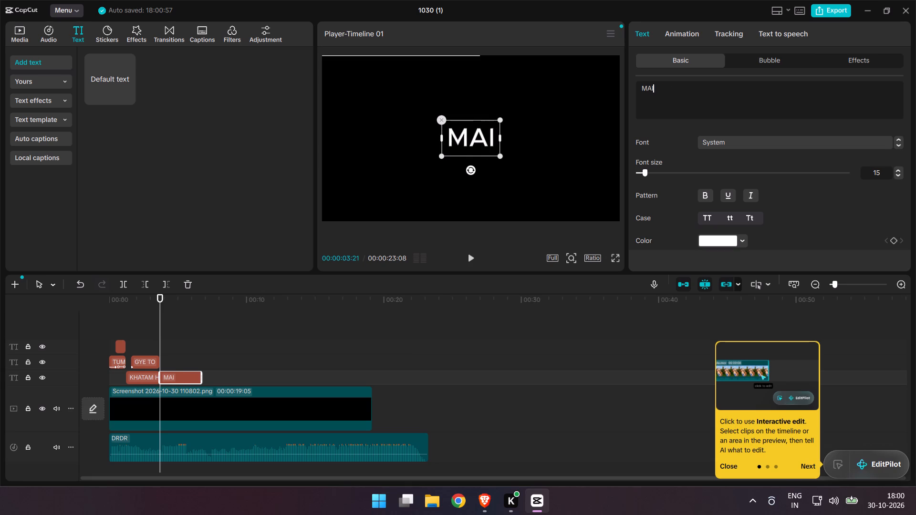
Set the MAI text's font to Agency FB Bold and make it bold.
click(899, 135)
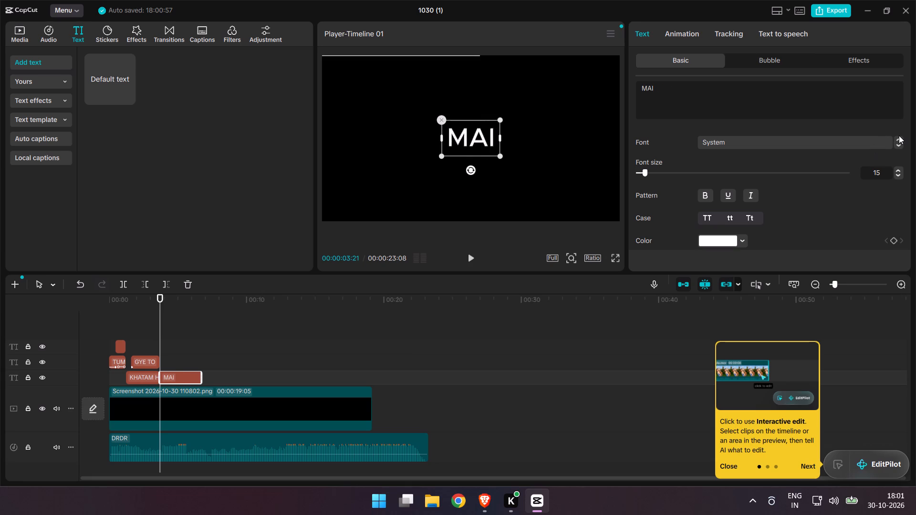
click(897, 138)
click(896, 139)
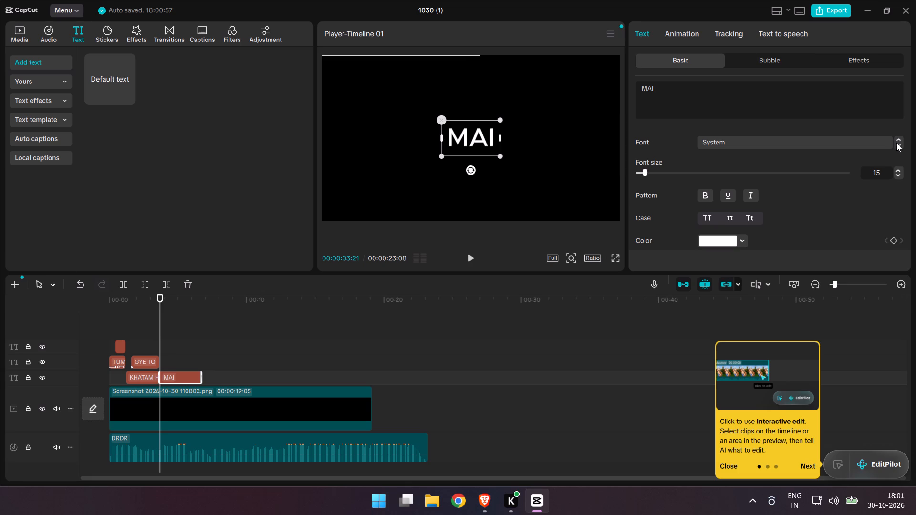
click(896, 145)
click(896, 145)
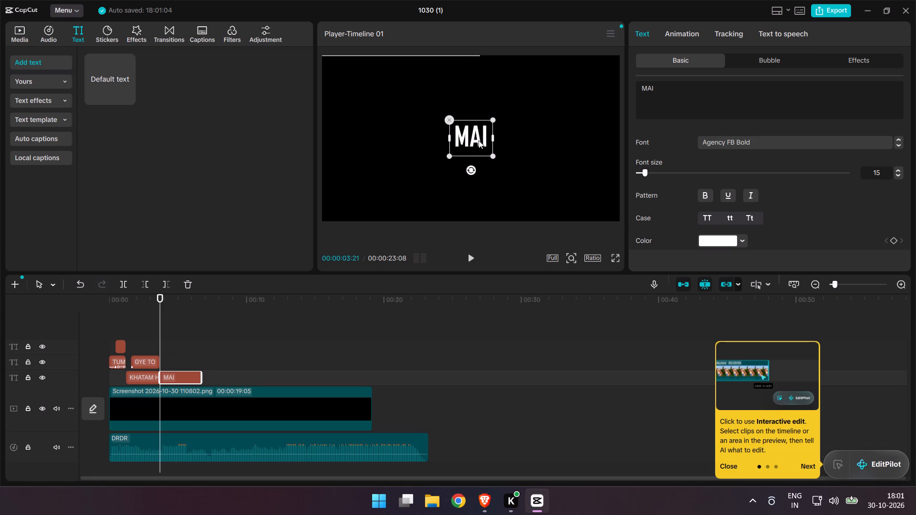
click(703, 192)
Move the MAI text to the upper-left area of the video frame.
drag(470, 132, 402, 112)
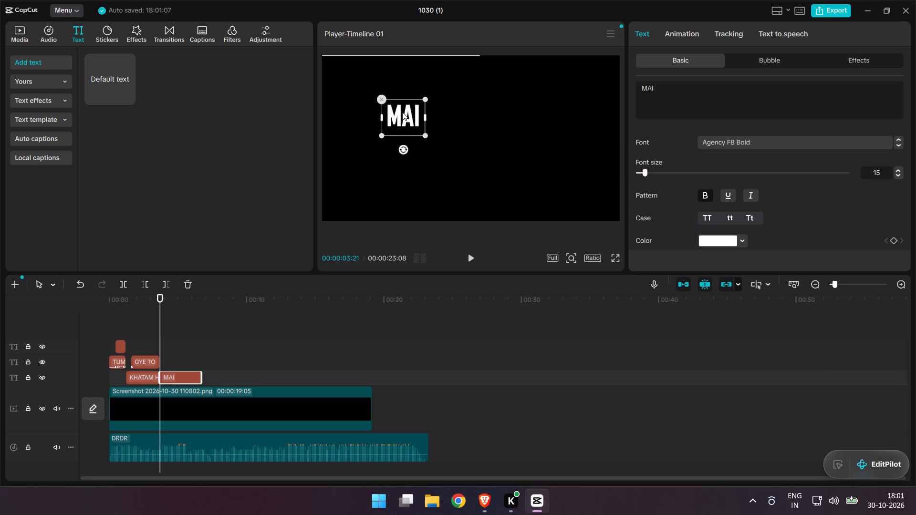
drag(402, 112, 399, 111)
click(488, 187)
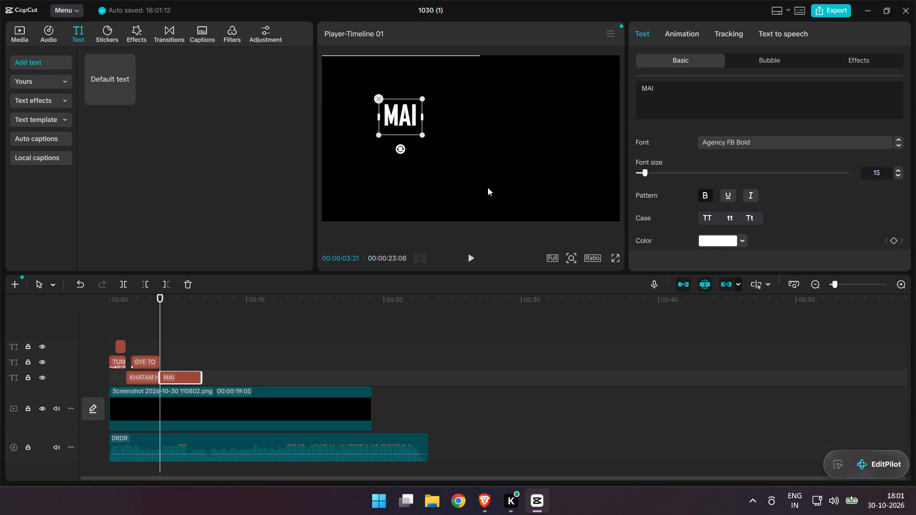
Duplicate the MAI clip at 00:00:03:21 onto the text track above, following the GYE TO clip.
click(190, 376)
key(ctrl+d)
key(ctrl+c)
key(ctrl+v)
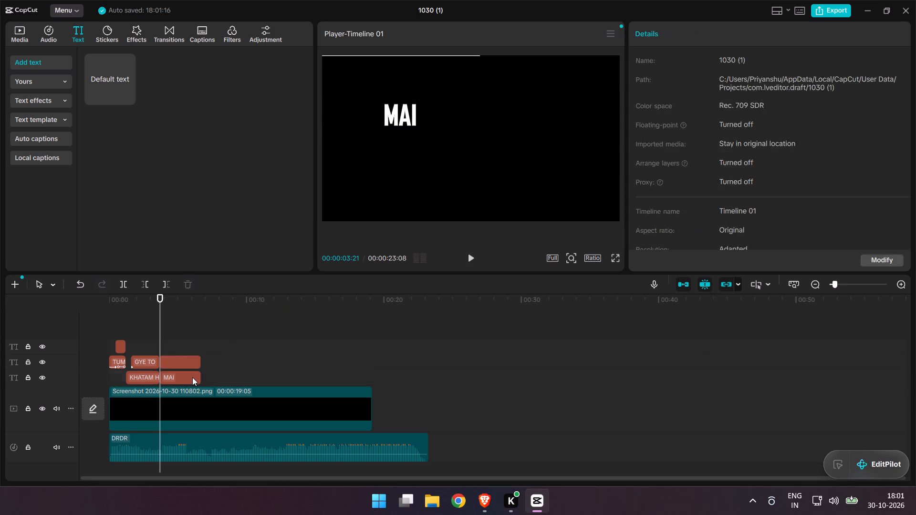
Shift the duplicate MAI clip to start at about four seconds and play from 00:00:03:00 to check its timing against the audio.
drag(174, 359, 179, 360)
drag(159, 296, 150, 291)
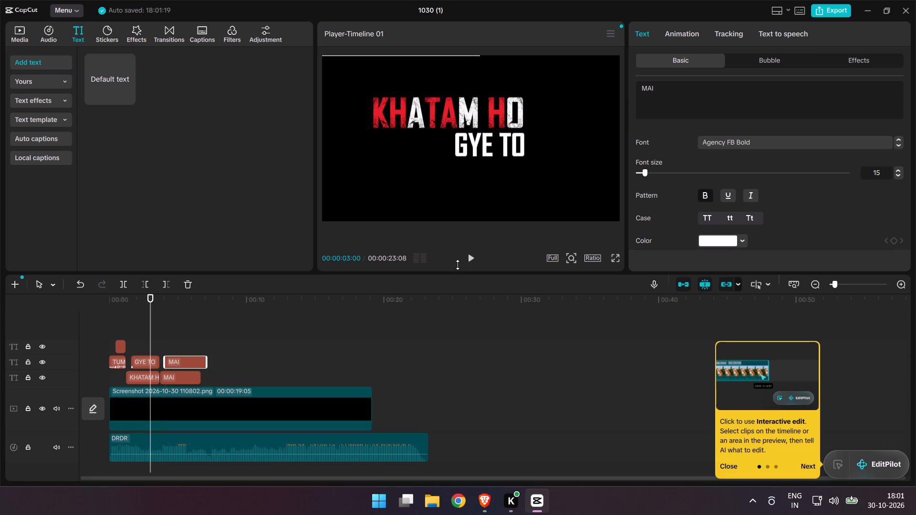
click(473, 260)
click(473, 259)
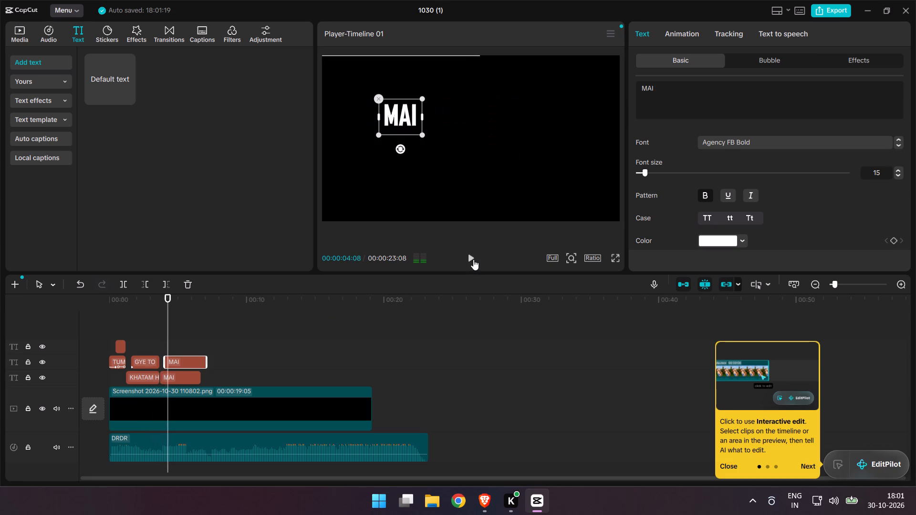
click(168, 301)
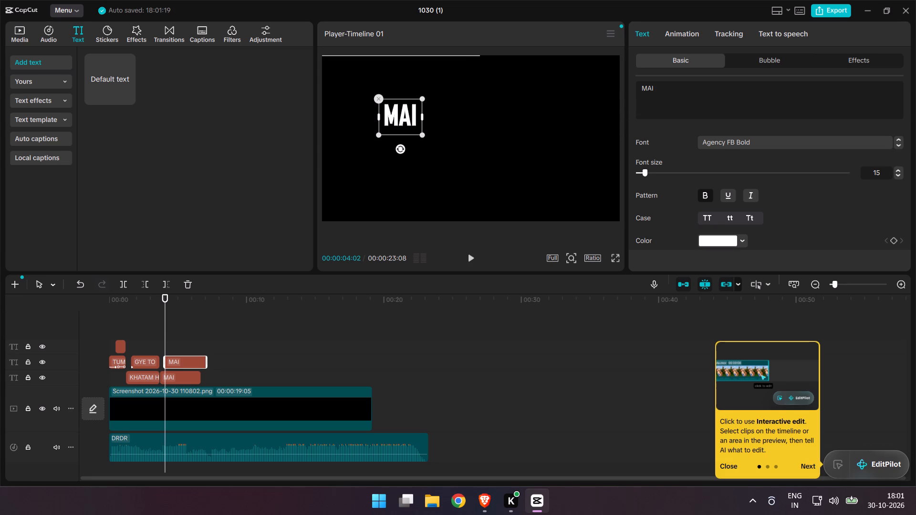
Move the duplicate MAI text below the original MAI in the video frame, near the centre.
click(661, 89)
drag(383, 110, 396, 123)
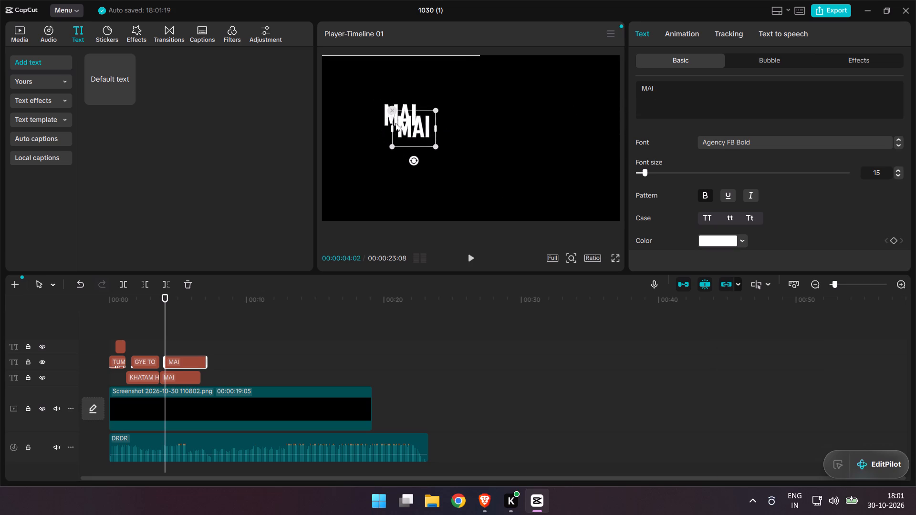
drag(396, 123, 420, 153)
Replace the duplicate clip's text with DHAMAKA.
click(665, 90)
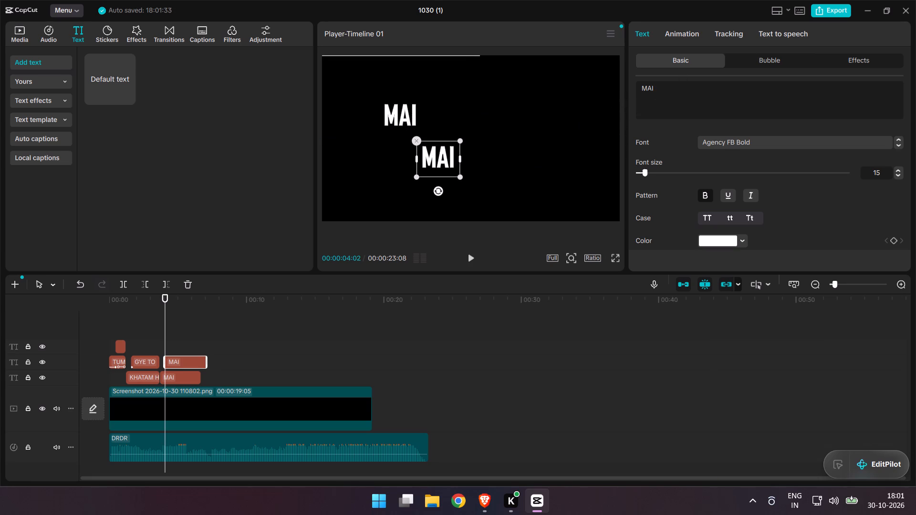
key(BackSpace)
key(BackSpace)
key(BackSpace)
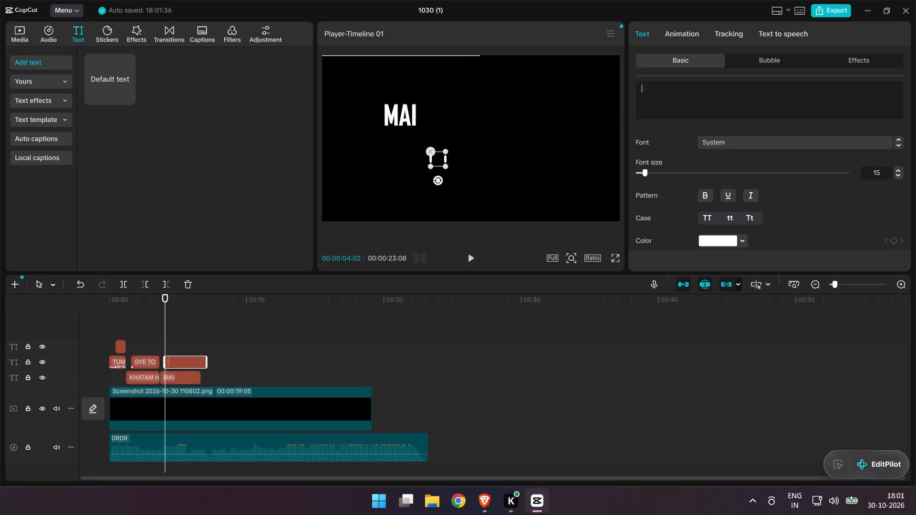
text(DHAMAK)
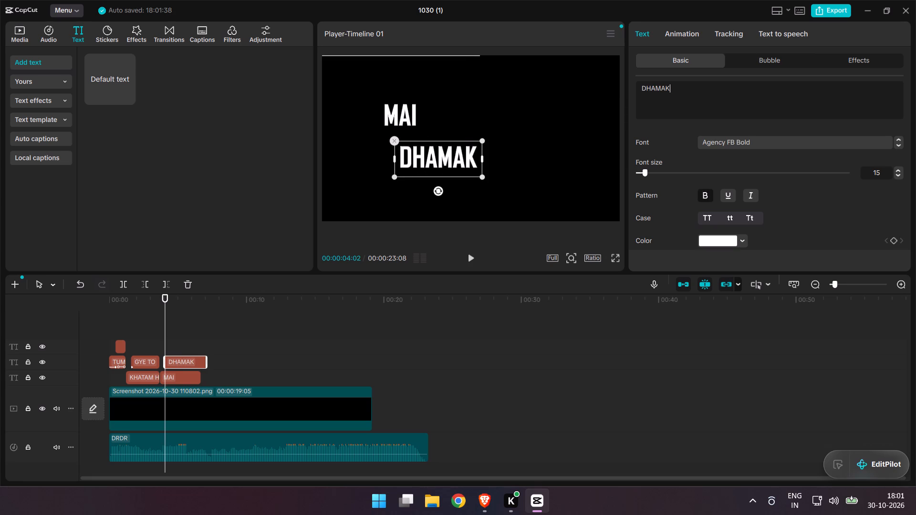
key(a)
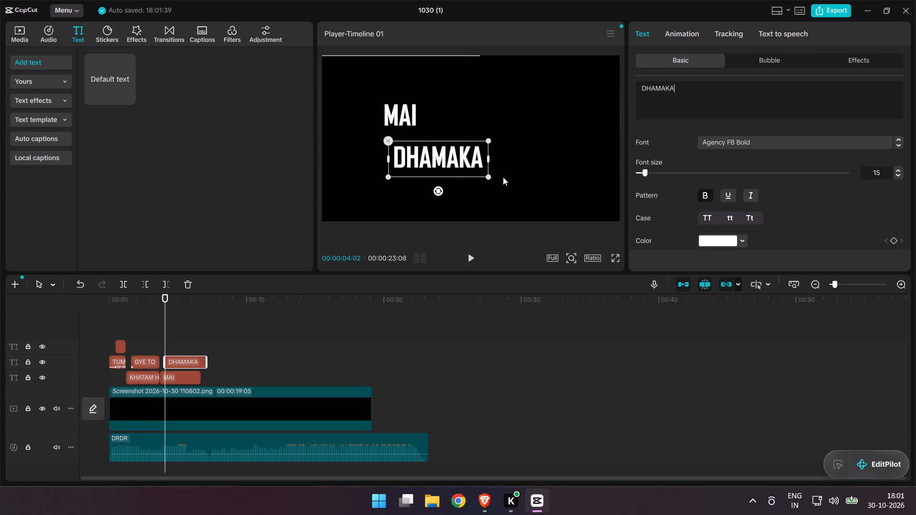
Enlarge the DHAMAKA text and place it directly beneath MAI with their left edges aligned.
drag(487, 175, 520, 205)
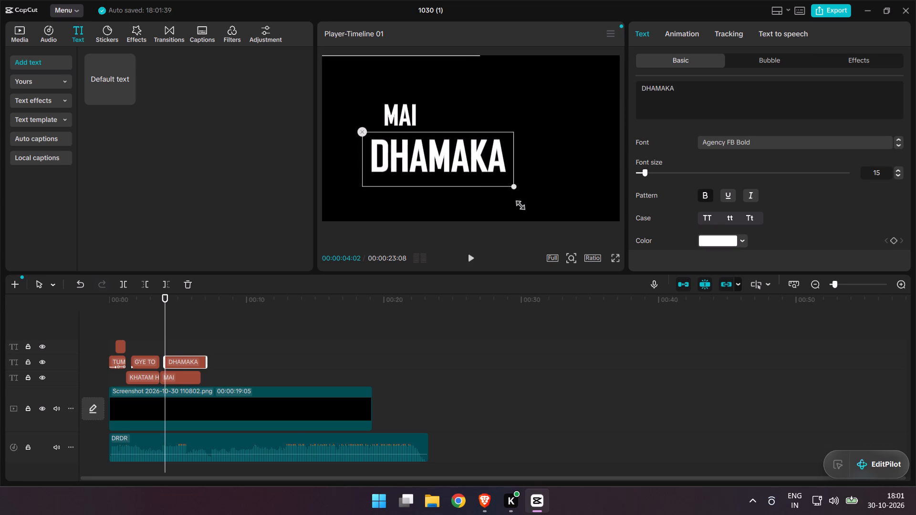
drag(520, 205, 533, 216)
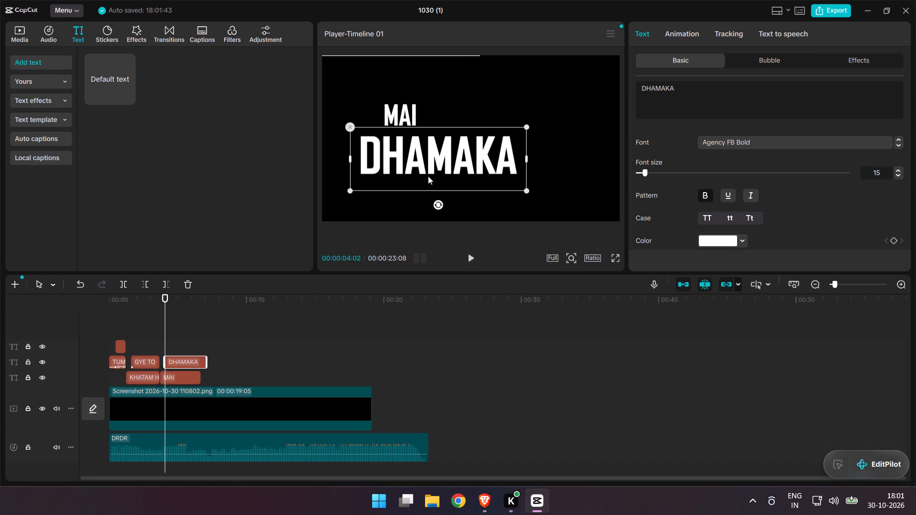
drag(427, 170, 451, 164)
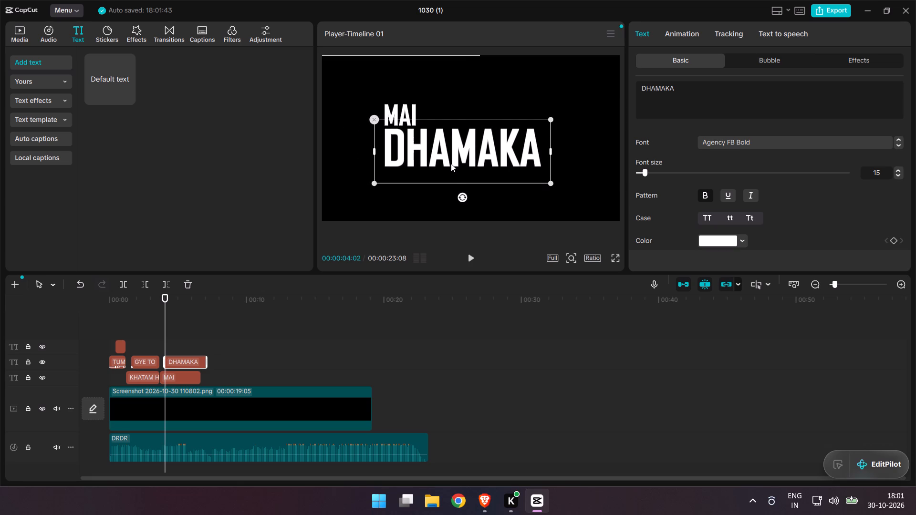
drag(451, 164, 450, 164)
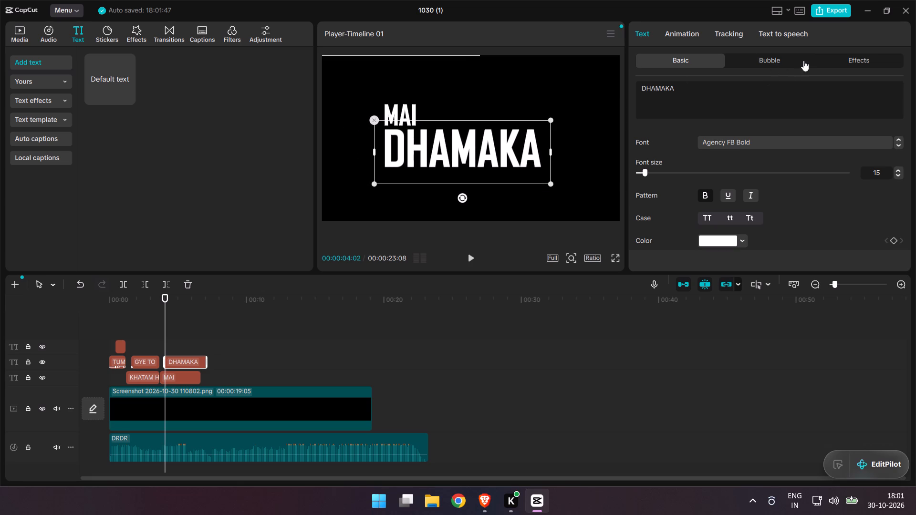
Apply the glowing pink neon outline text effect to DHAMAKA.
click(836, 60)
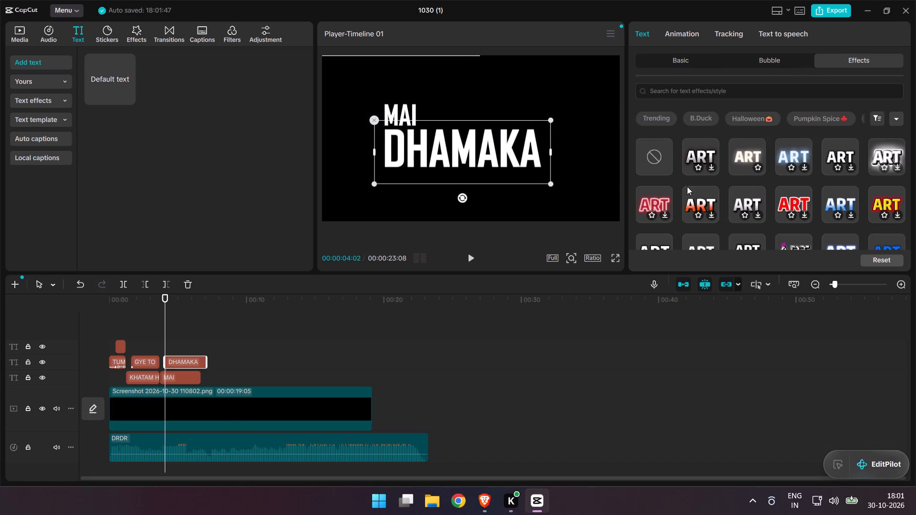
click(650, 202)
Apply the dark red dripping text effect from the Halloween category to DHAMAKA.
scroll(733, 175, down, 1)
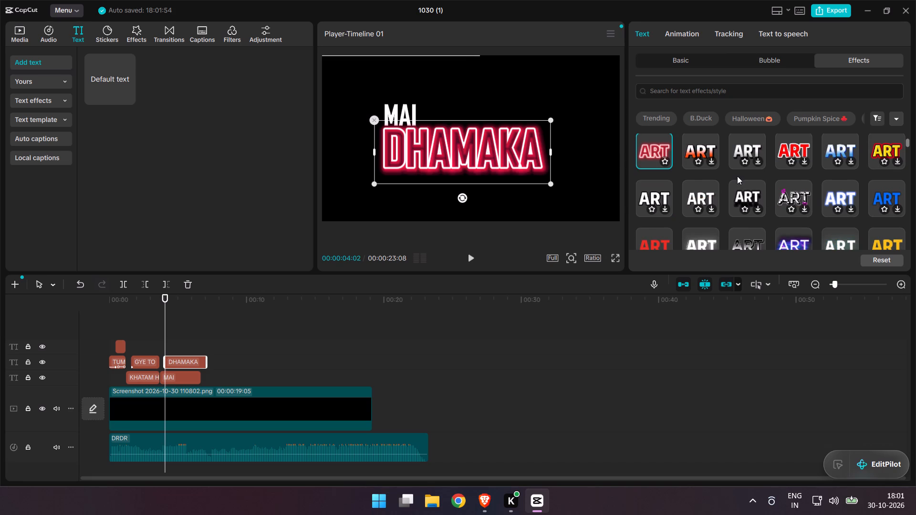
scroll(800, 187, down, 3)
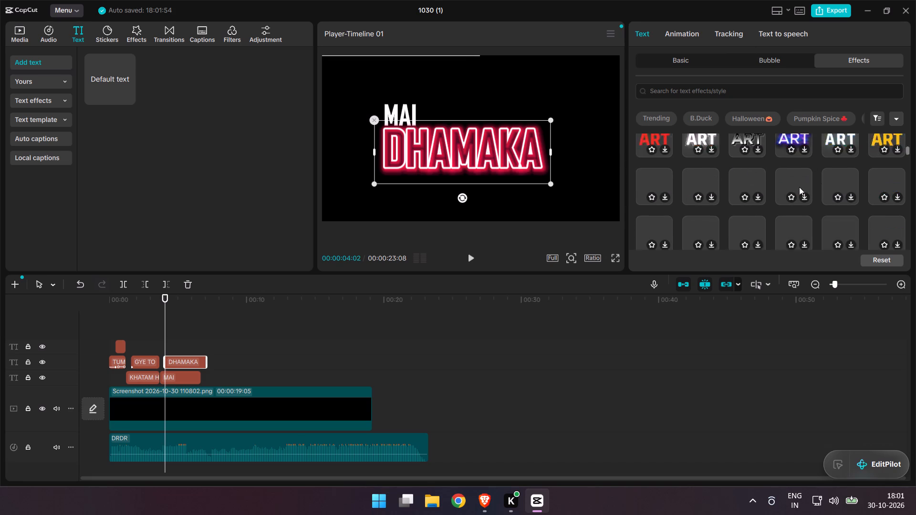
scroll(799, 187, down, 1)
scroll(799, 186, up, 2)
click(750, 120)
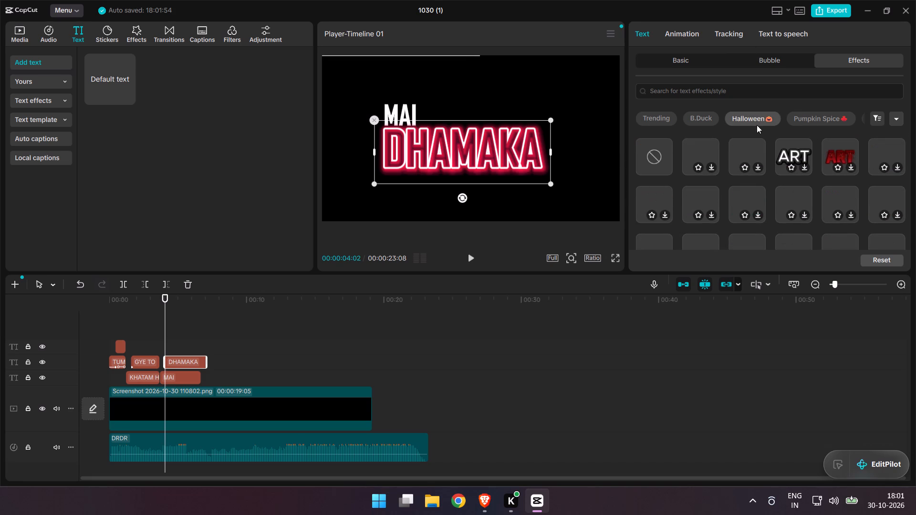
click(822, 151)
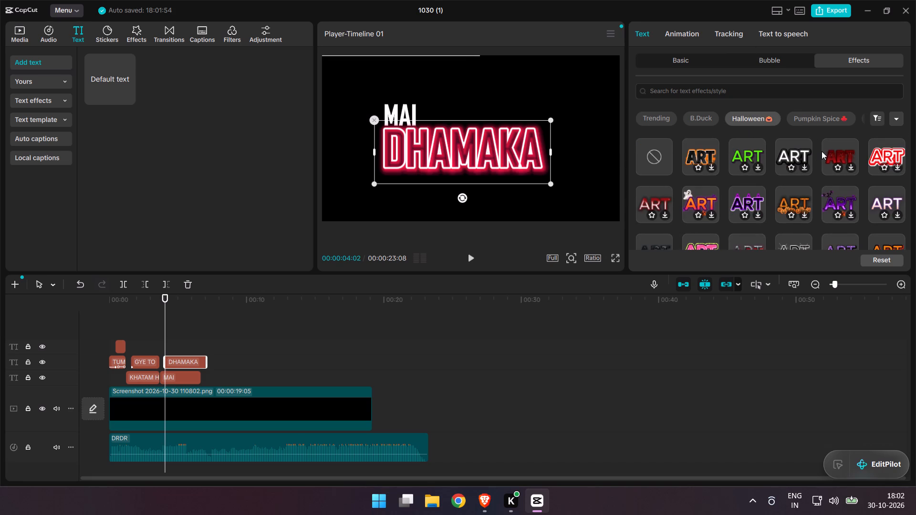
click(834, 152)
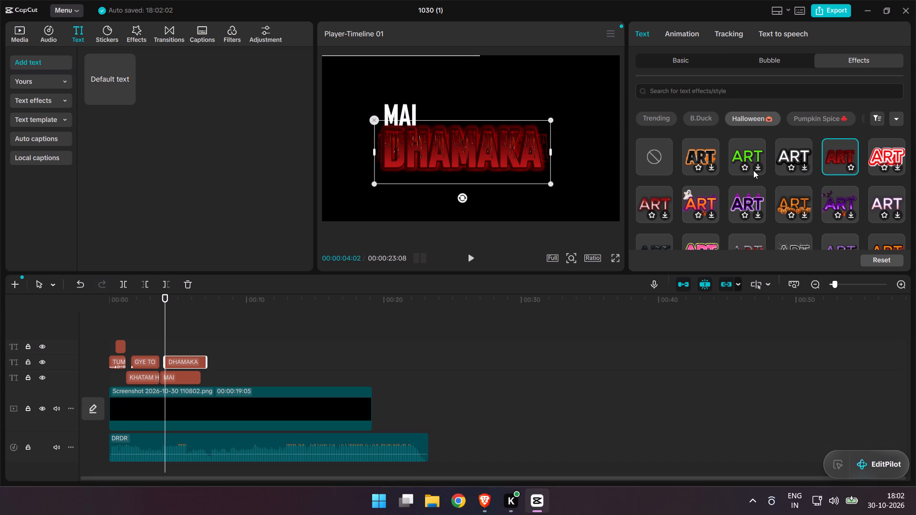
Look through the Halloween and Pumpkin Spice text effects for an alternative style for DHAMAKA.
scroll(739, 174, down, 3)
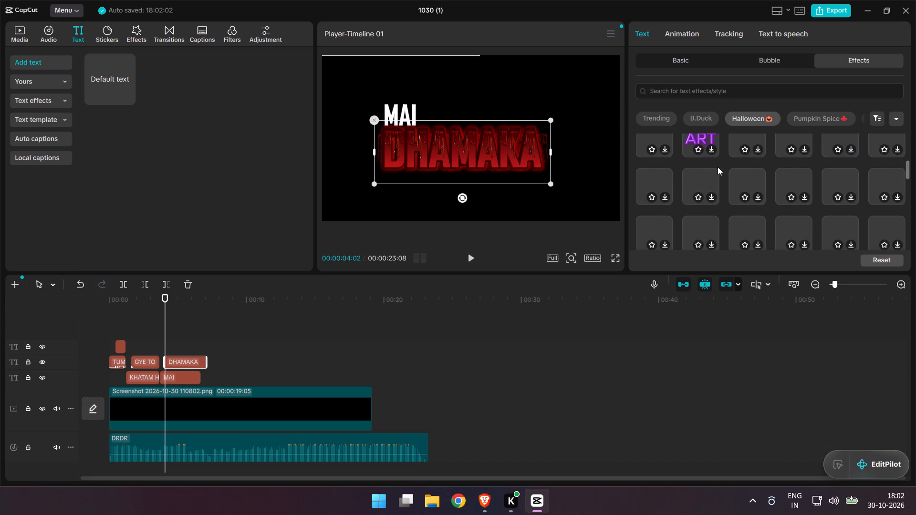
scroll(755, 215, up, 2)
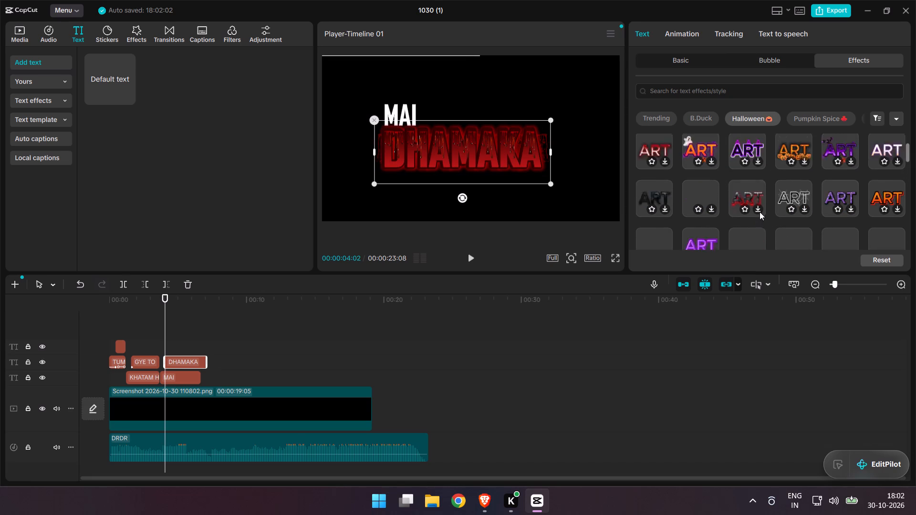
scroll(760, 212, up, 1)
scroll(760, 212, down, 2)
scroll(759, 208, up, 2)
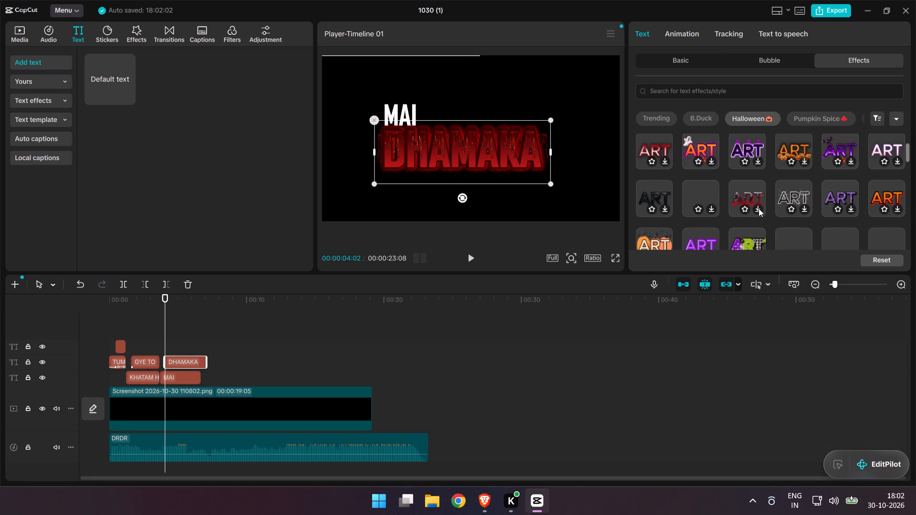
scroll(777, 194, down, 3)
scroll(777, 194, up, 1)
scroll(780, 196, down, 2)
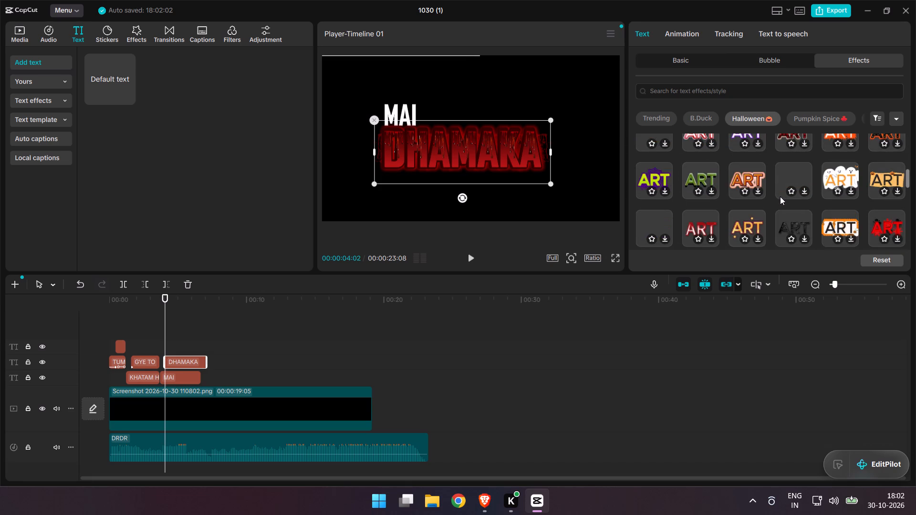
scroll(780, 196, down, 3)
scroll(780, 196, up, 3)
scroll(804, 197, down, 5)
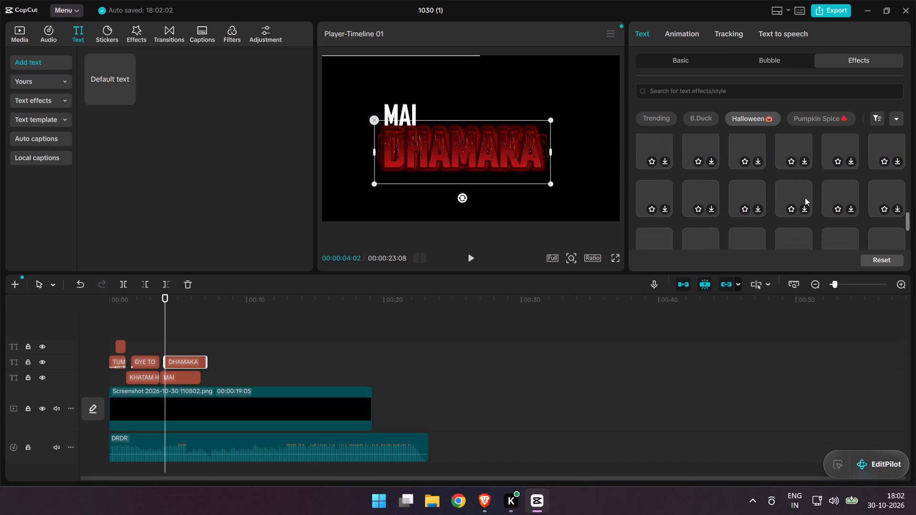
scroll(803, 197, up, 1)
scroll(803, 197, down, 1)
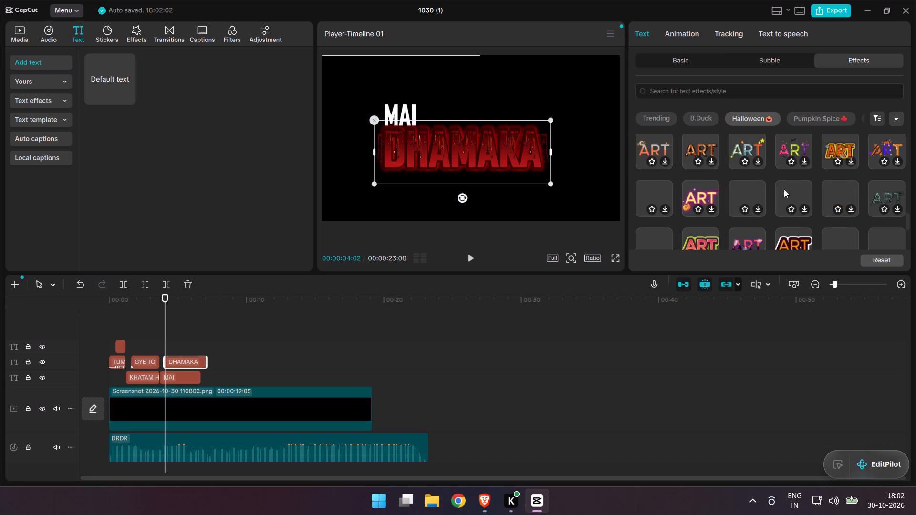
scroll(775, 195, down, 2)
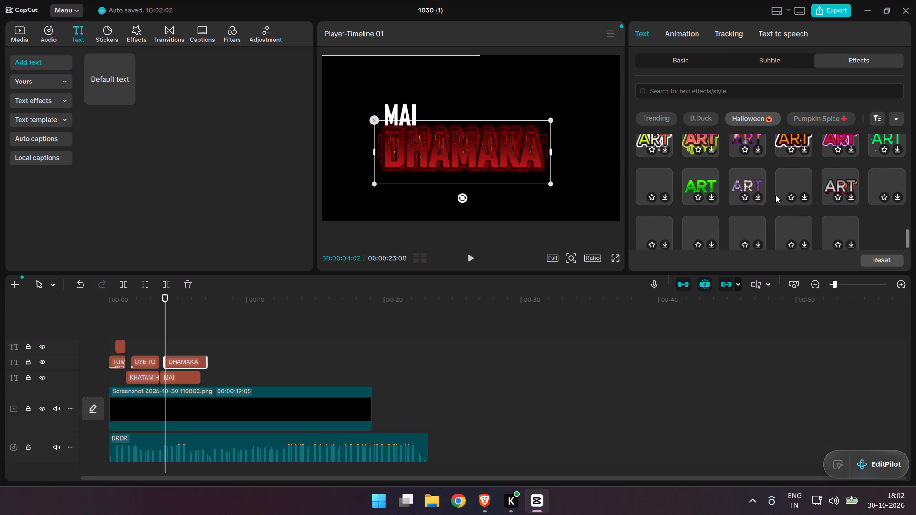
click(825, 116)
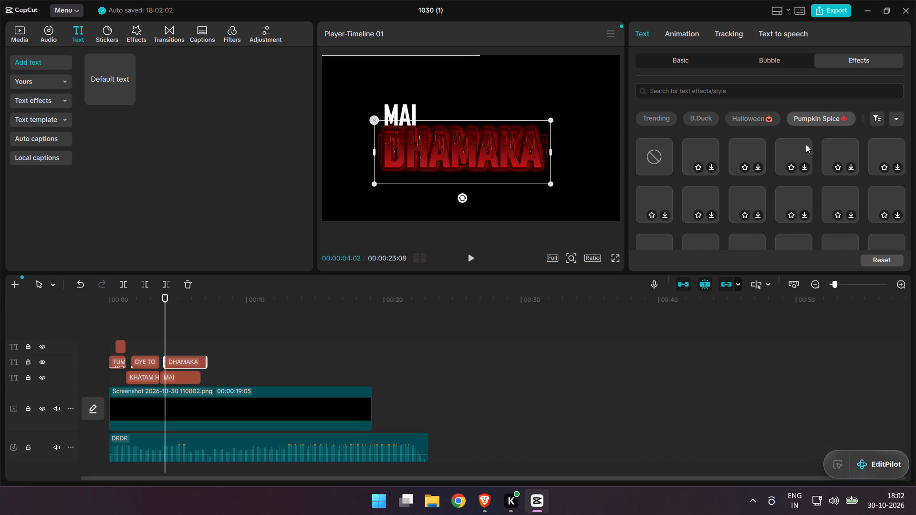
scroll(705, 162, down, 2)
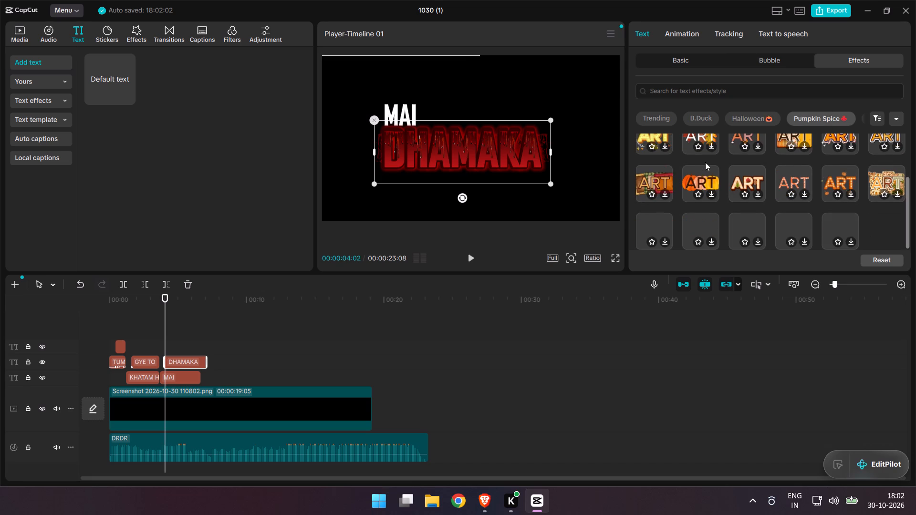
scroll(705, 162, down, 2)
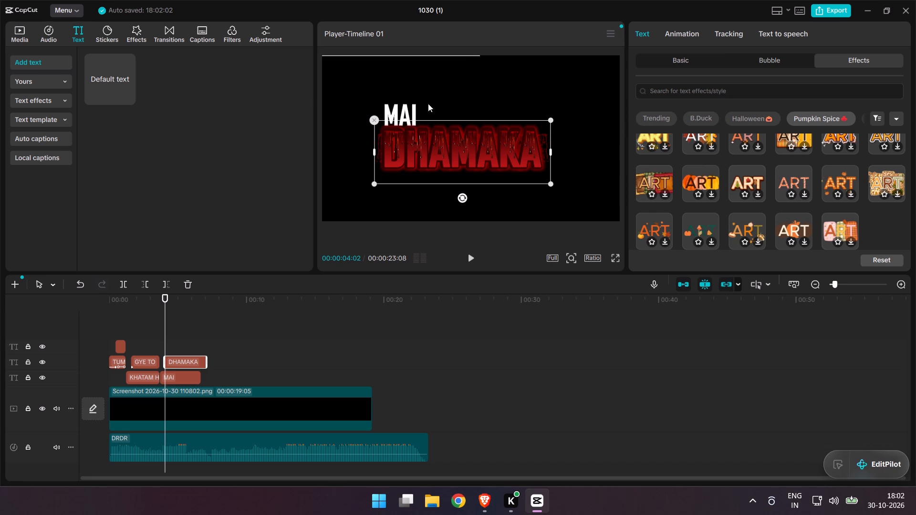
Browse the Trending text effects in the text library and preview the plain red effect with a dark glow.
click(31, 99)
scroll(167, 145, down, 2)
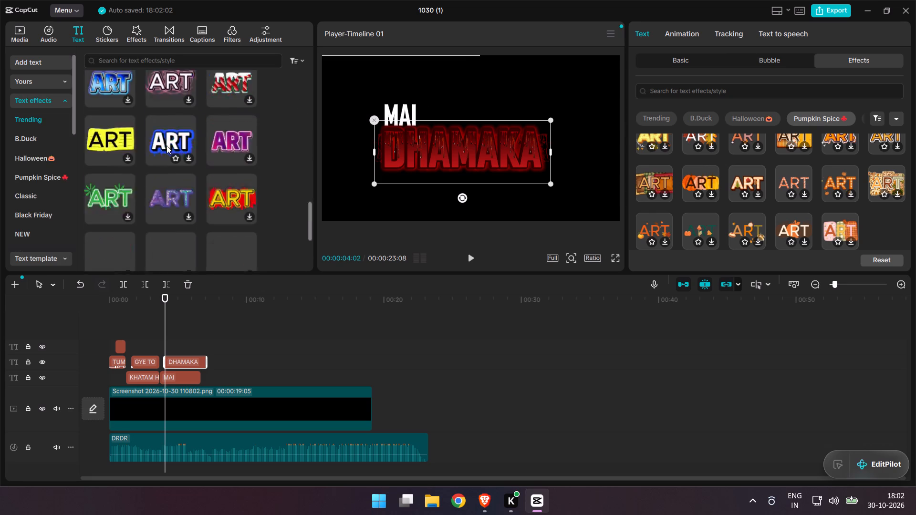
scroll(167, 145, down, 1)
scroll(167, 145, up, 1)
scroll(167, 145, down, 6)
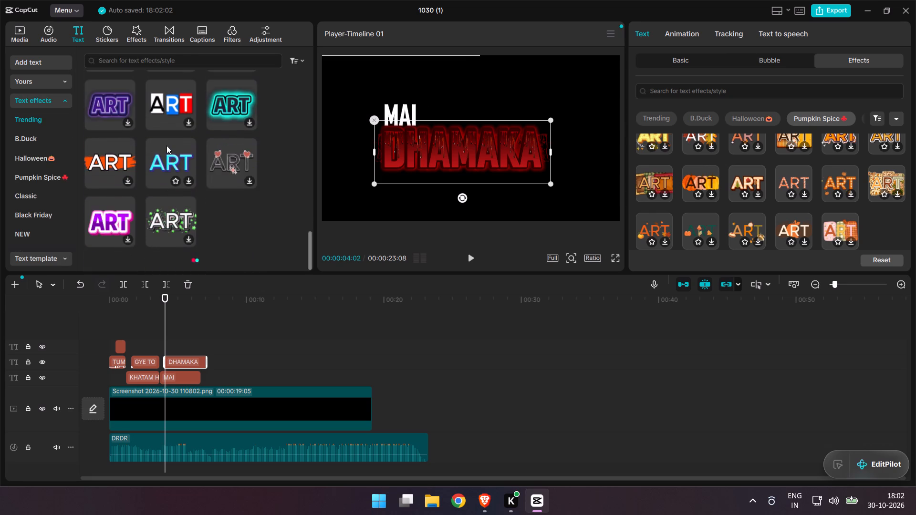
scroll(167, 145, down, 3)
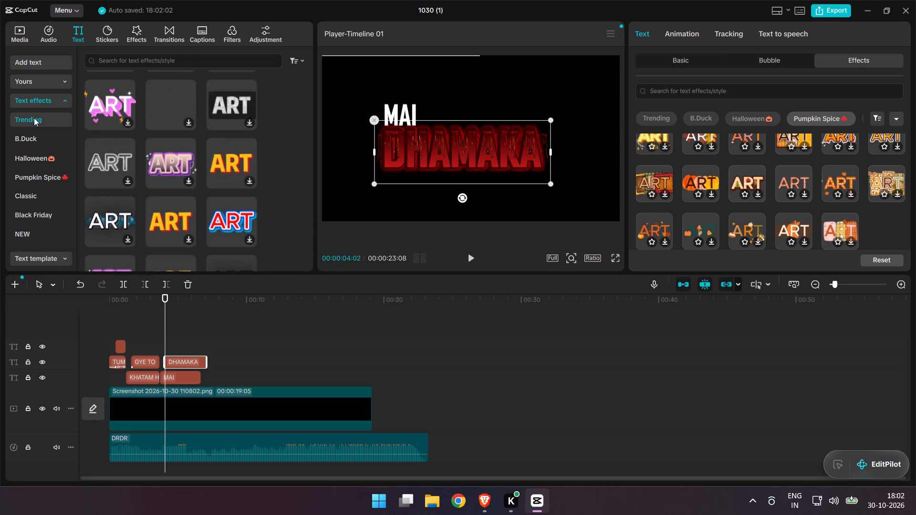
click(34, 118)
scroll(159, 122, up, 9)
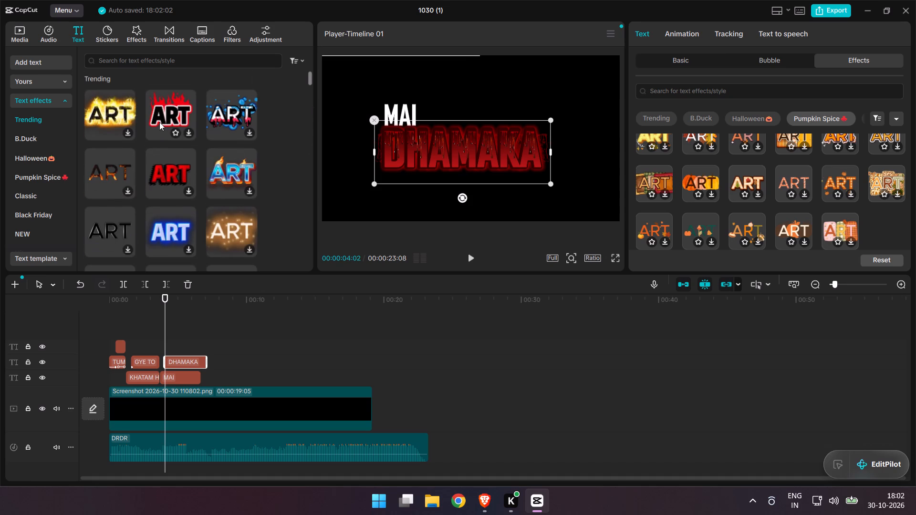
scroll(159, 122, up, 2)
click(170, 179)
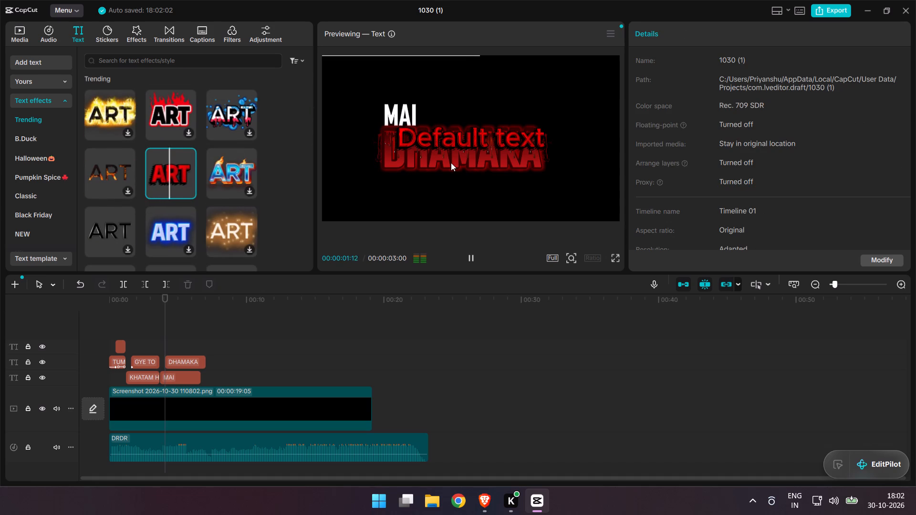
click(445, 132)
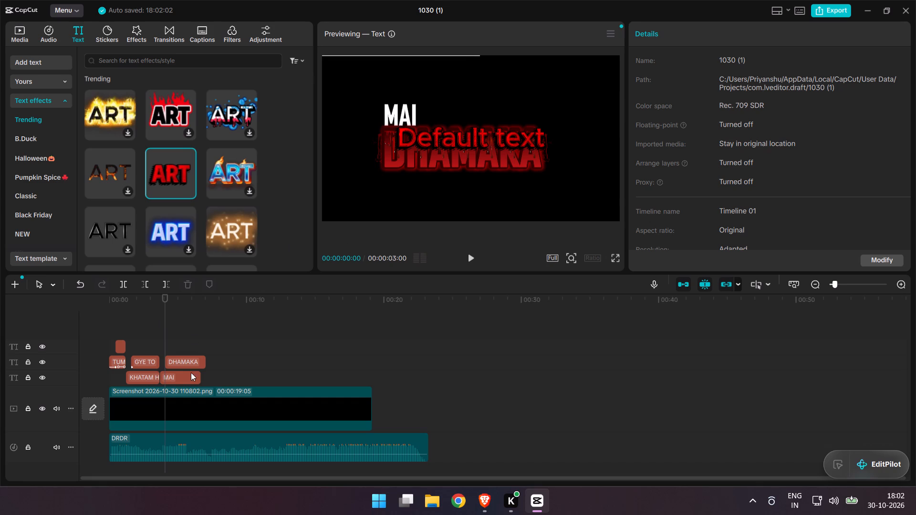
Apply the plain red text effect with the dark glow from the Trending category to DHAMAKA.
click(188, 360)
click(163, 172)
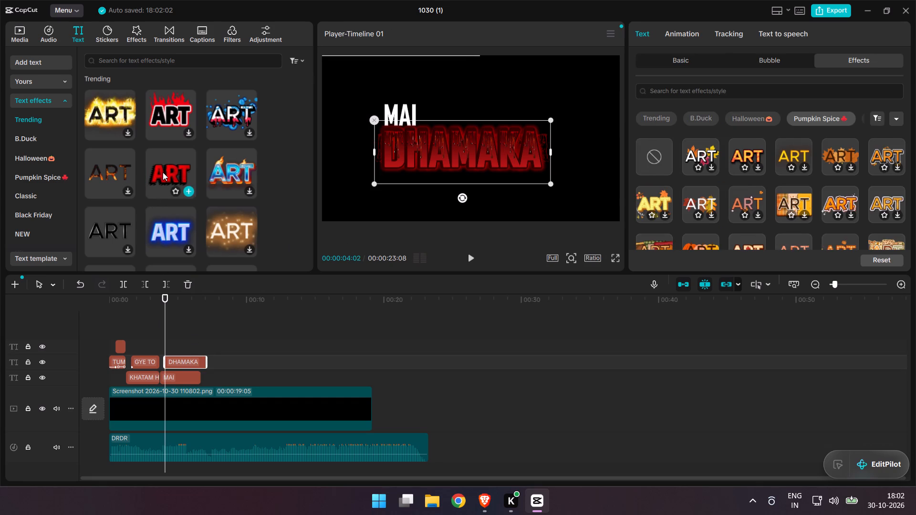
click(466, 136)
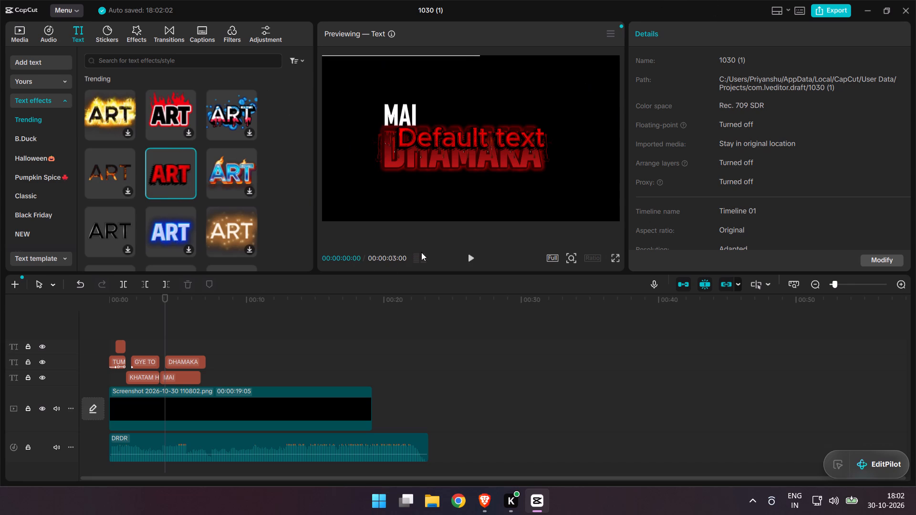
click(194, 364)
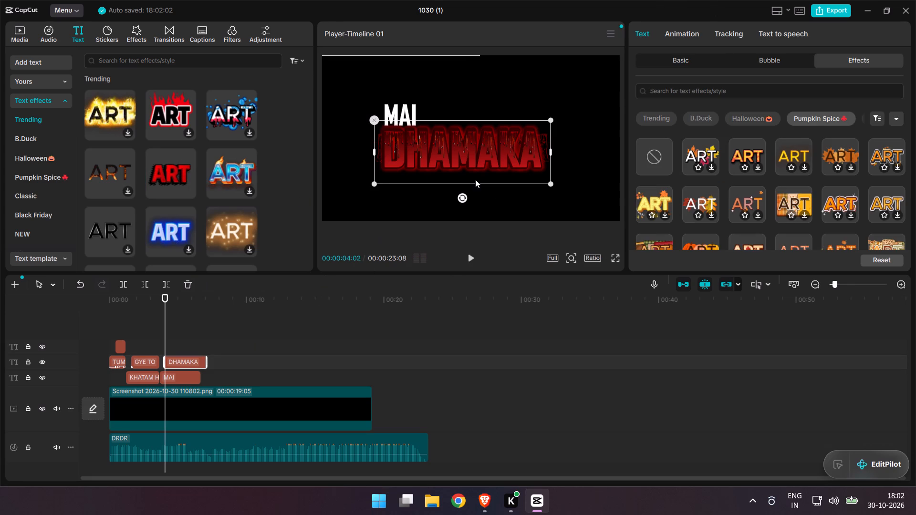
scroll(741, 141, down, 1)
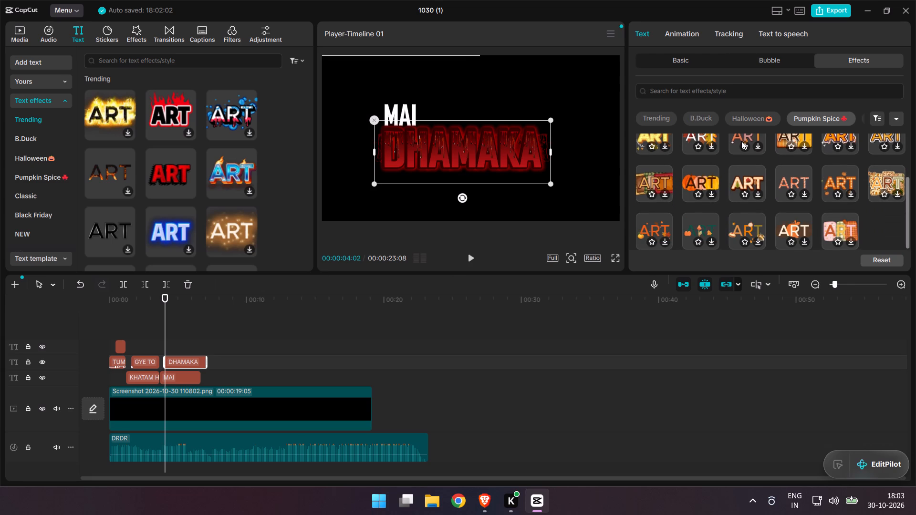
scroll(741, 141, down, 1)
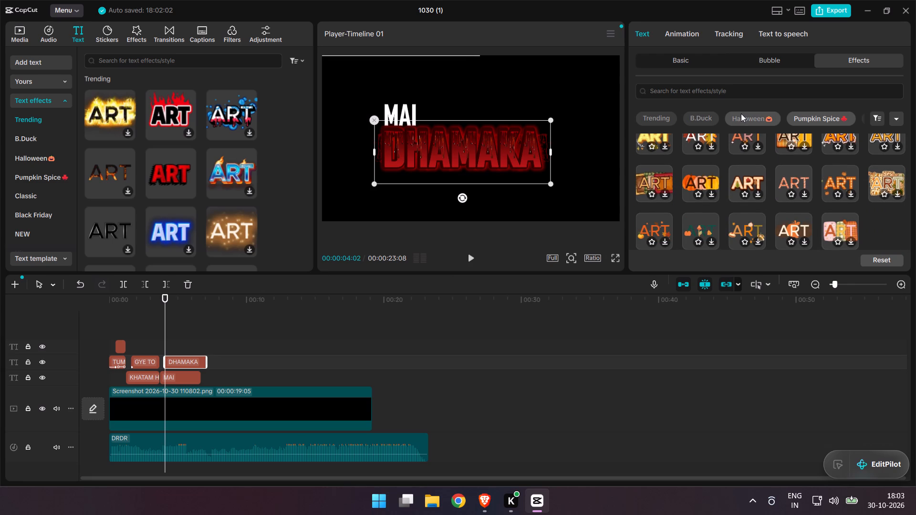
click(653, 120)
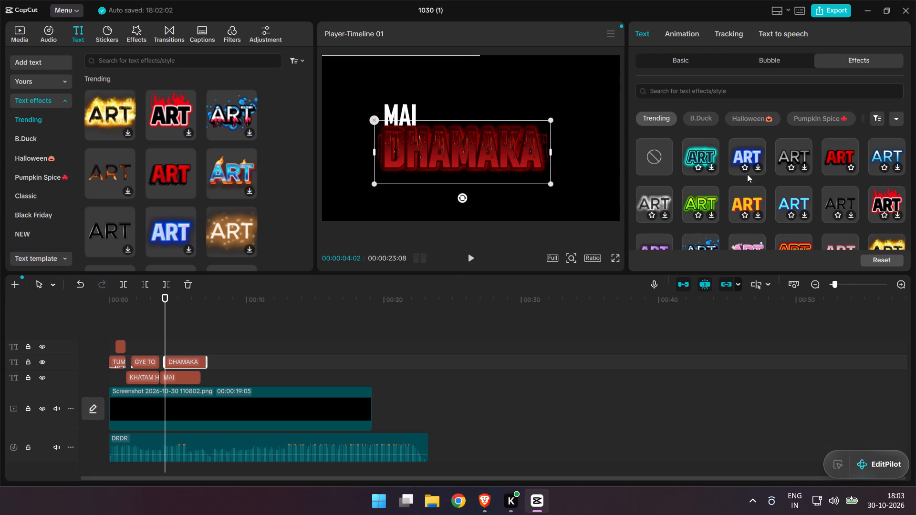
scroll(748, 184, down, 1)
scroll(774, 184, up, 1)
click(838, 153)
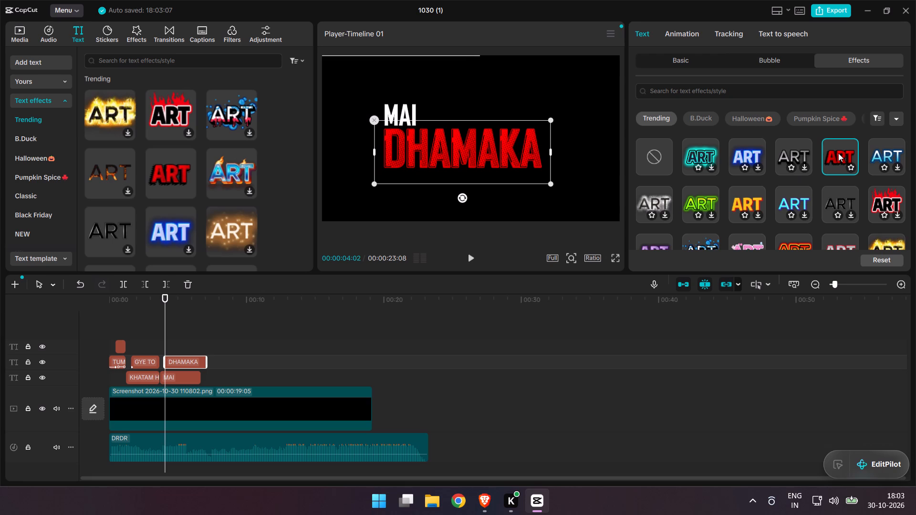
Apply the Trending text effect with white lettering on a textured red background to DHAMAKA.
scroll(838, 153, down, 2)
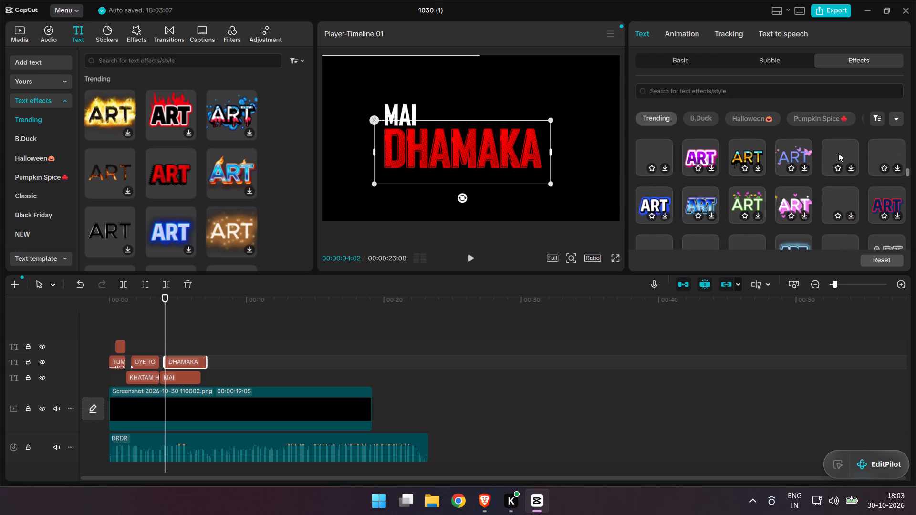
scroll(838, 153, up, 1)
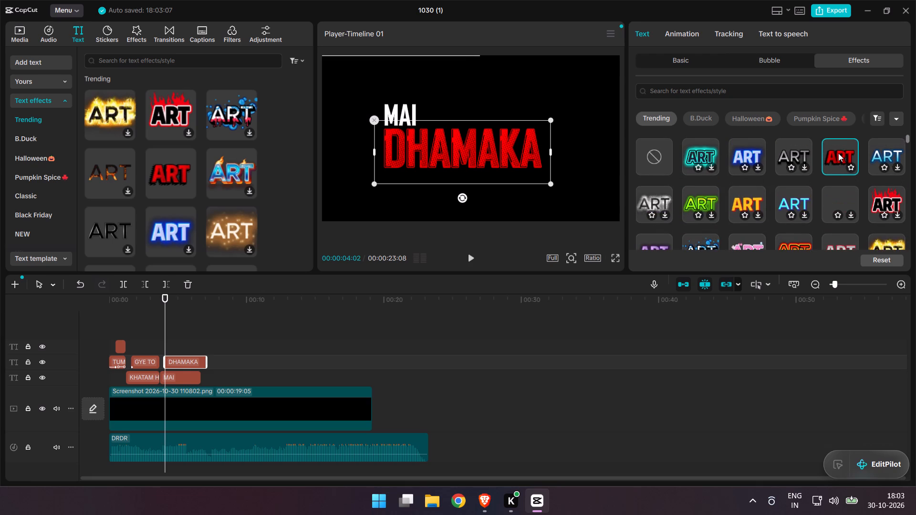
scroll(838, 153, up, 1)
scroll(829, 187, down, 2)
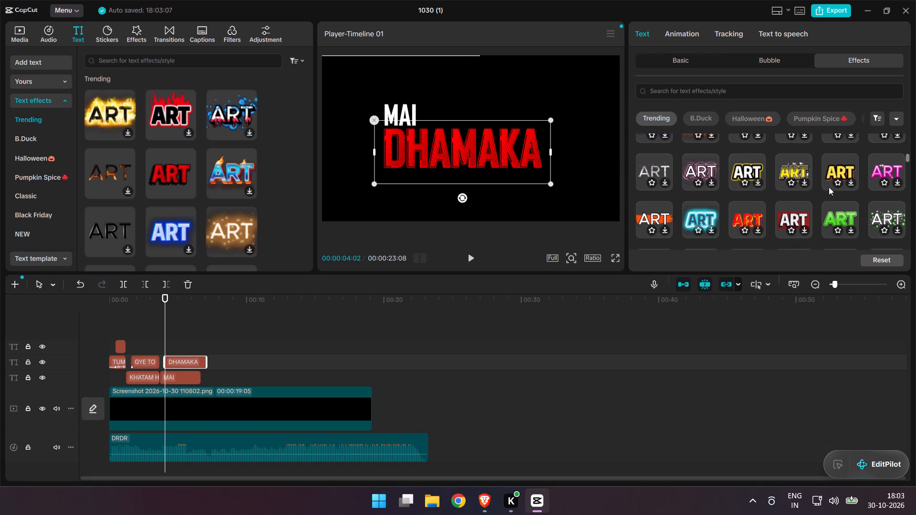
scroll(829, 187, down, 1)
click(793, 176)
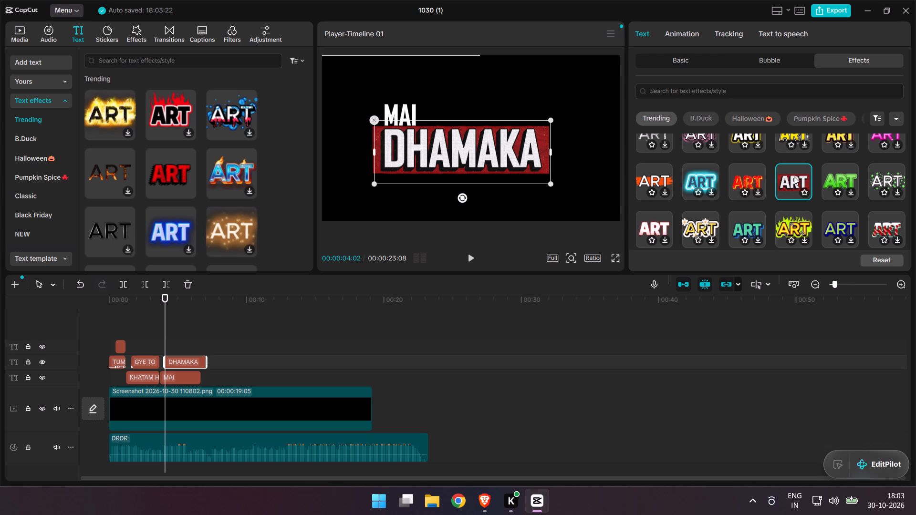
Apply the same white-on-red background text effect to MAI.
click(405, 112)
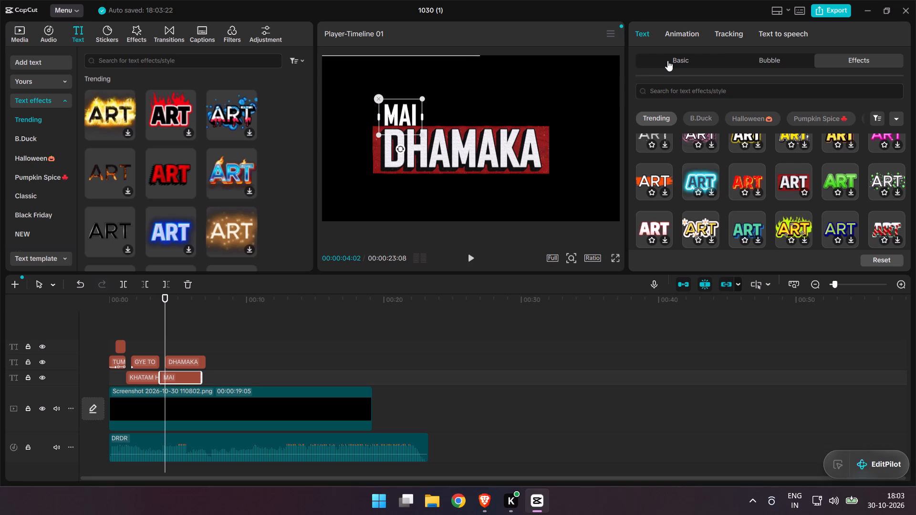
click(793, 176)
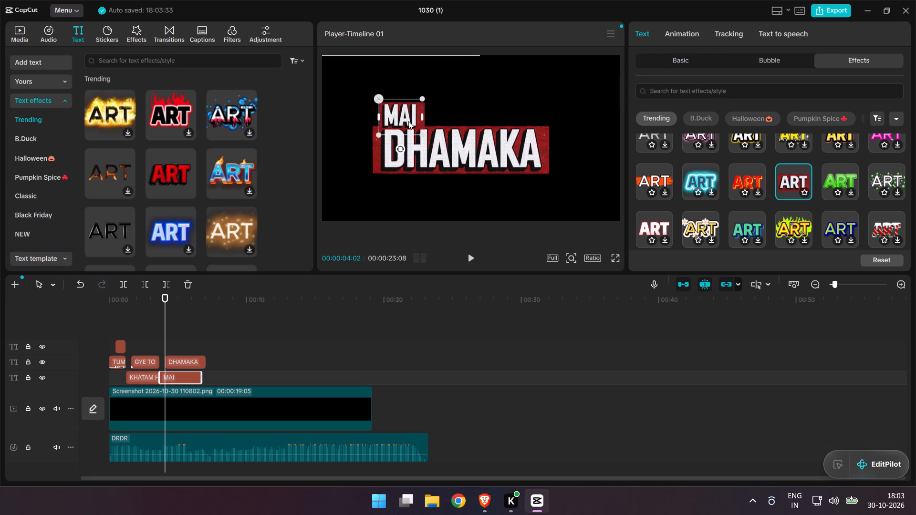
Reposition MAI above DHAMAKA and widen its text box so their left edges line up.
click(400, 116)
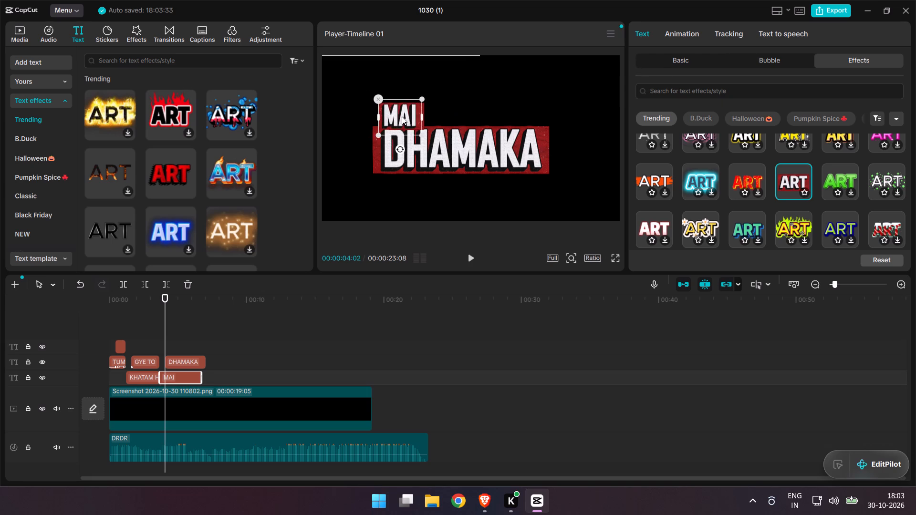
click(375, 114)
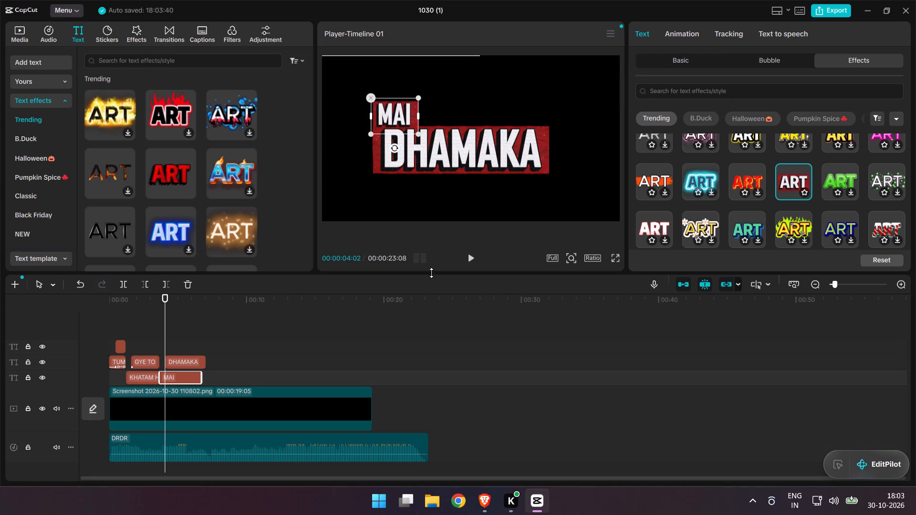
Play the timeline from the start through the MAI DHAMAKA section to check the text against the audio.
click(458, 331)
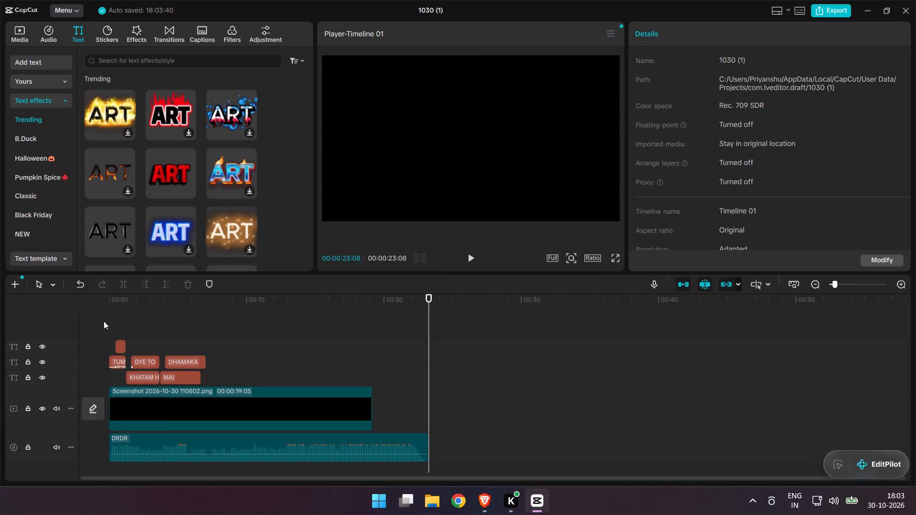
click(109, 299)
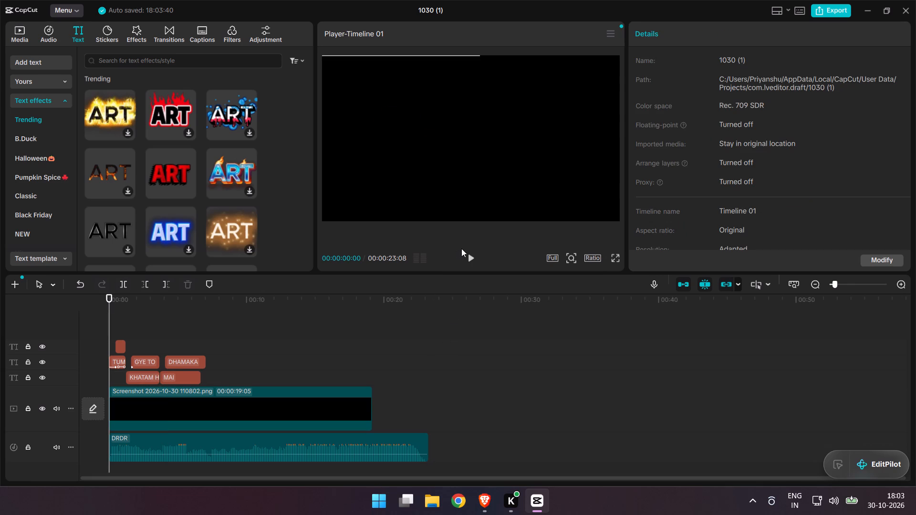
click(469, 252)
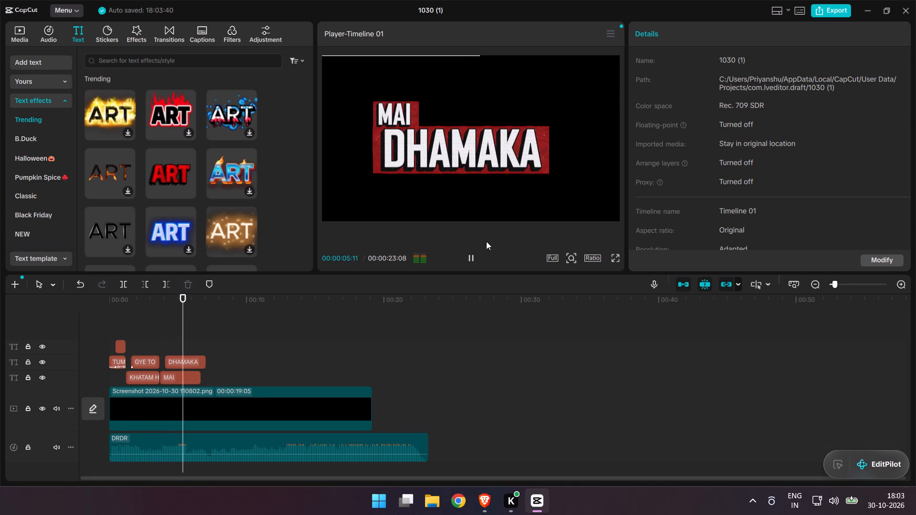
click(470, 262)
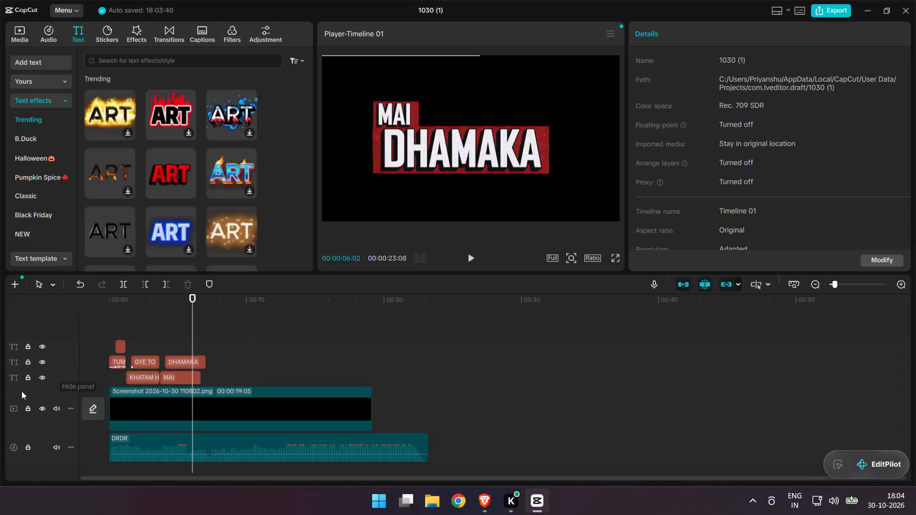
Duplicate the DHAMAKA text clip and place the copy directly after the MAI clip on the MAI track.
click(174, 360)
key(ctrl+c)
click(219, 379)
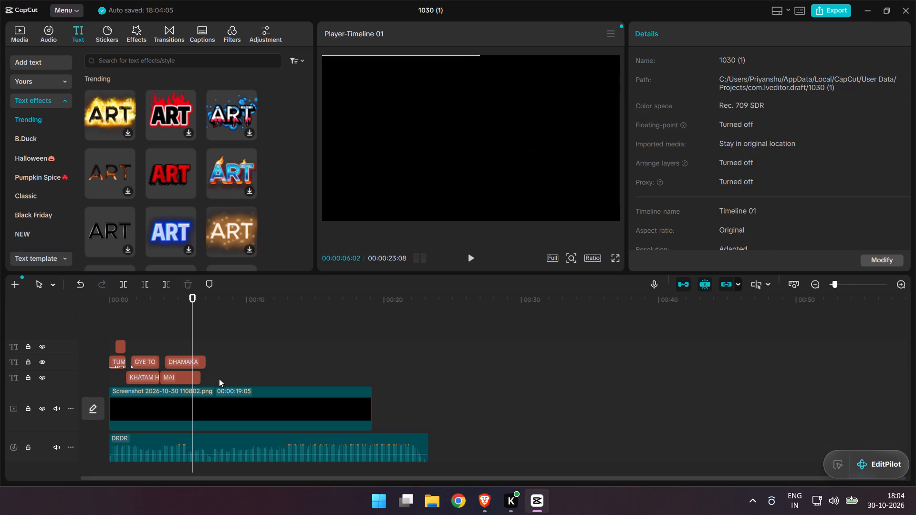
key(ctrl+v)
drag(235, 360, 233, 366)
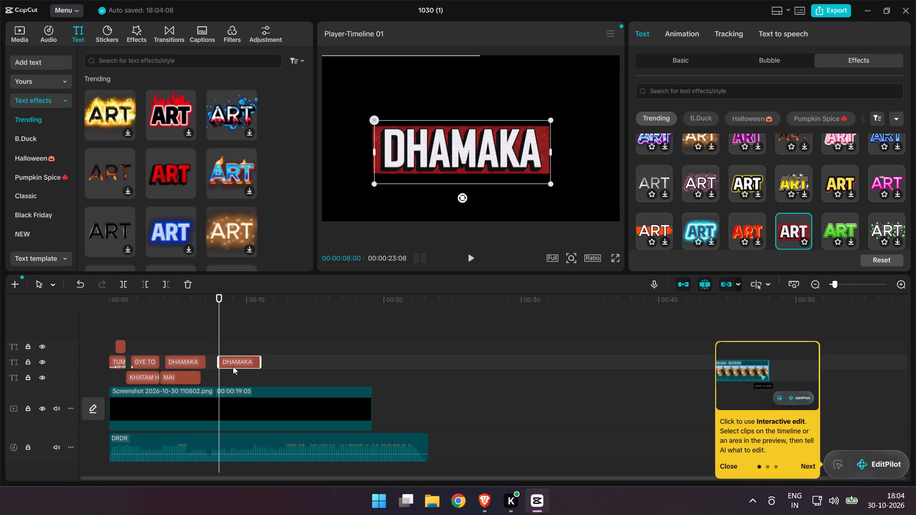
drag(233, 366, 221, 376)
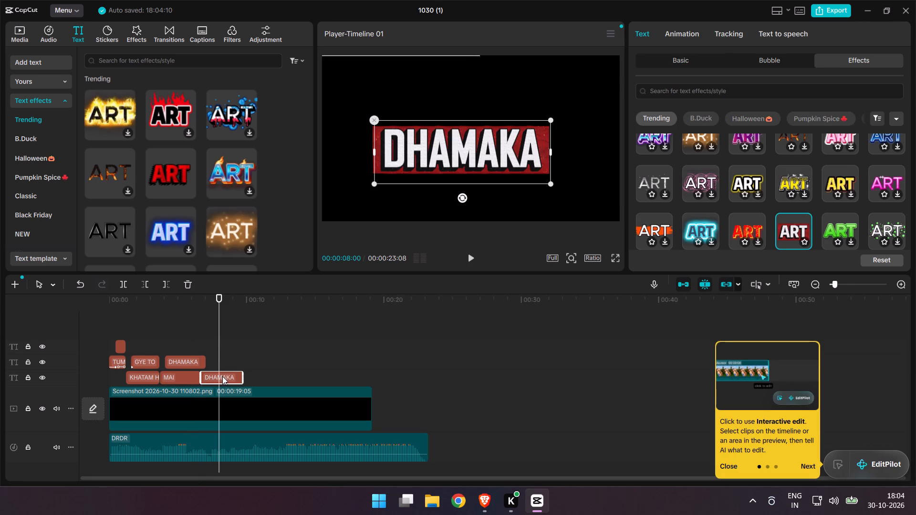
Change the text of the duplicated DHAMAKA clip to SHURU KRU.
click(687, 62)
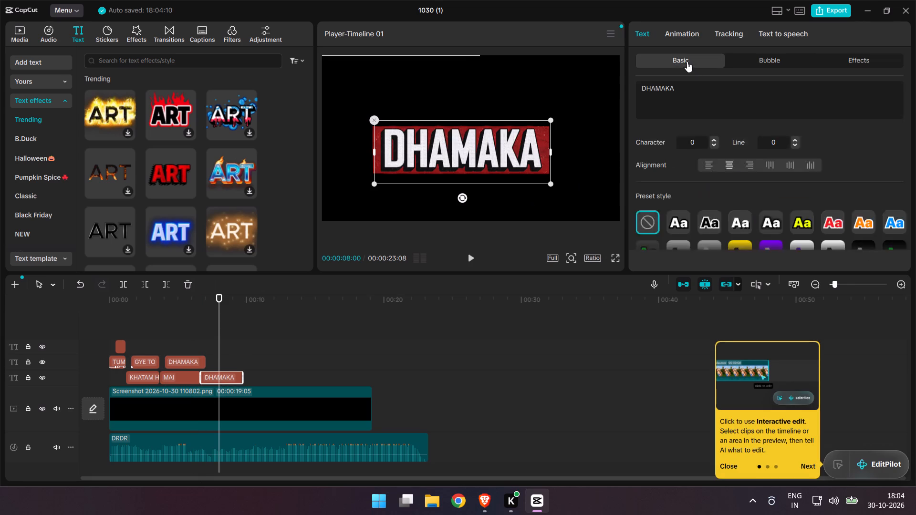
click(685, 93)
key(BackSpace)
key(BackSpace)
key(BackSpace)
key(BackSpace)
key(BackSpace)
key(BackSpace)
key(BackSpace)
key(BackSpace)
key(BackSpace)
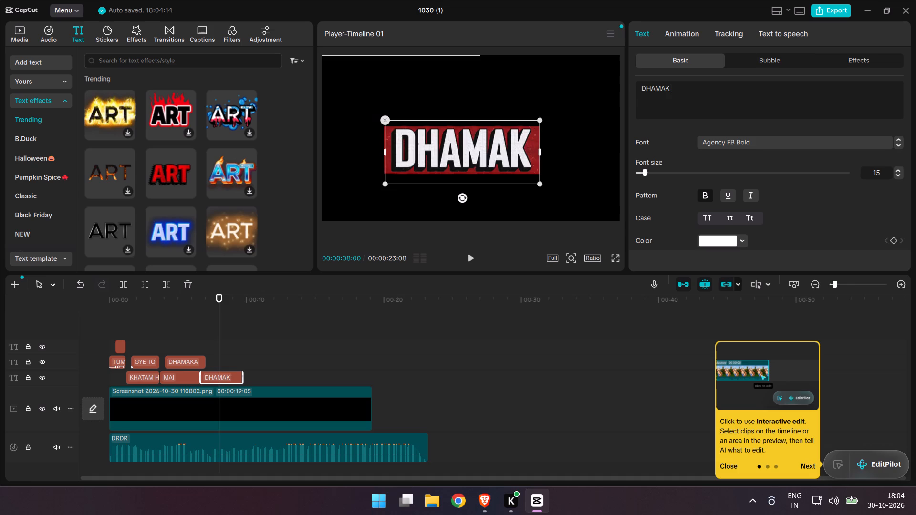
text(SHURU)
key(space)
text(KR)
key(u)
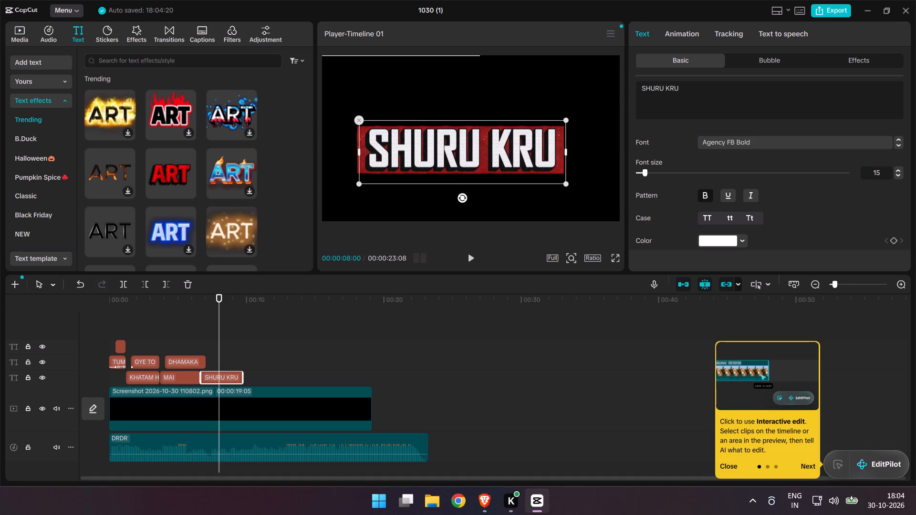
Extend the original DHAMAKA clip so it ends together with the SHURU KRU clip.
click(183, 362)
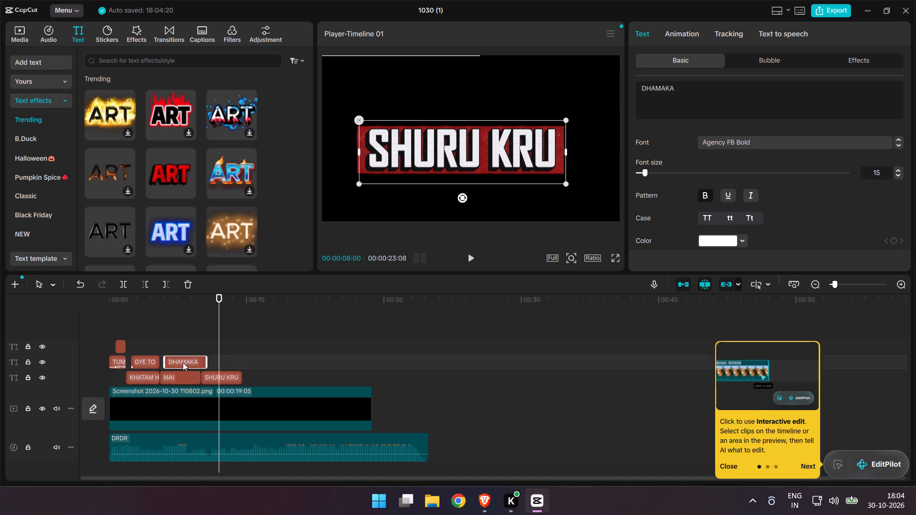
drag(205, 360, 233, 359)
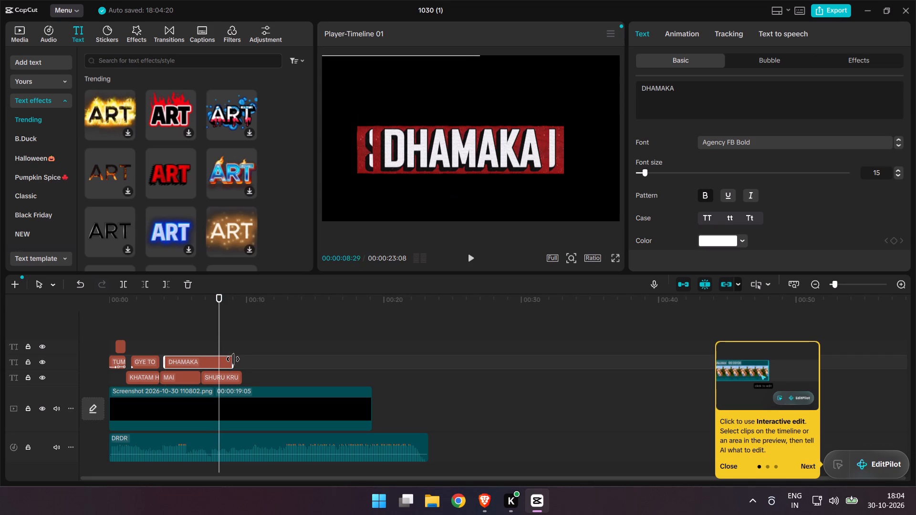
drag(233, 359, 239, 355)
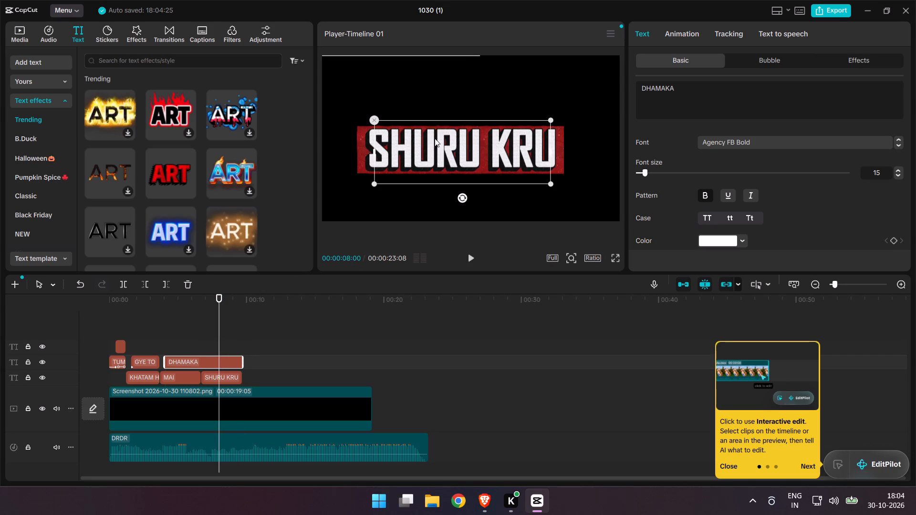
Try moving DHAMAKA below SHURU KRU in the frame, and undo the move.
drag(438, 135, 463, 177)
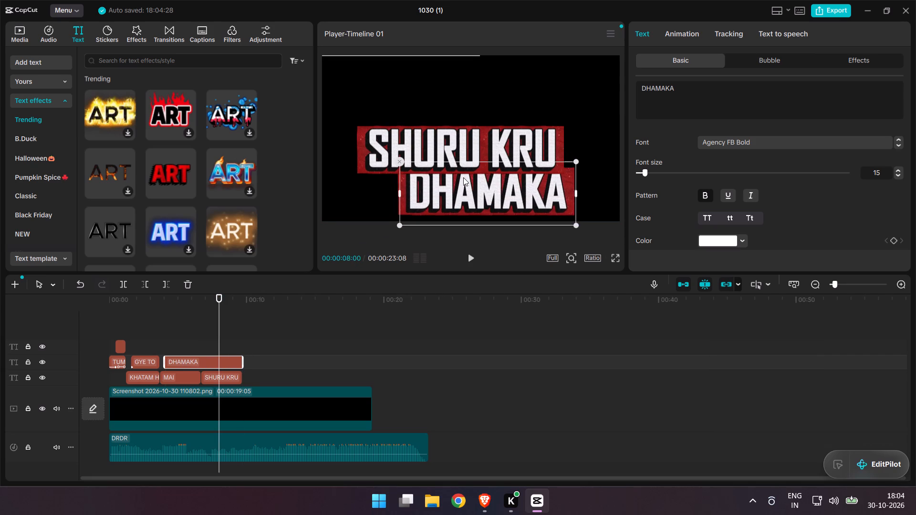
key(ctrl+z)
Shrink SHURU KRU to about half size and place it just below DHAMAKA, aligned with its right edge.
click(206, 379)
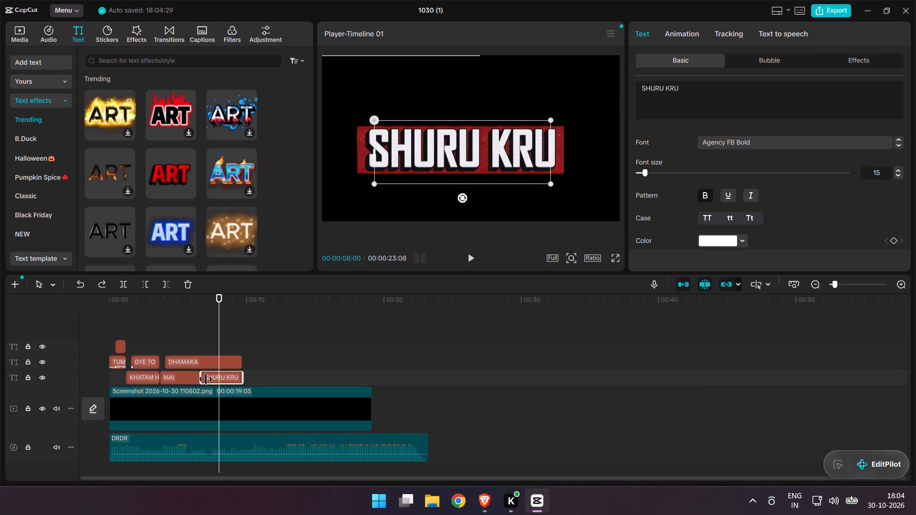
drag(481, 162, 493, 188)
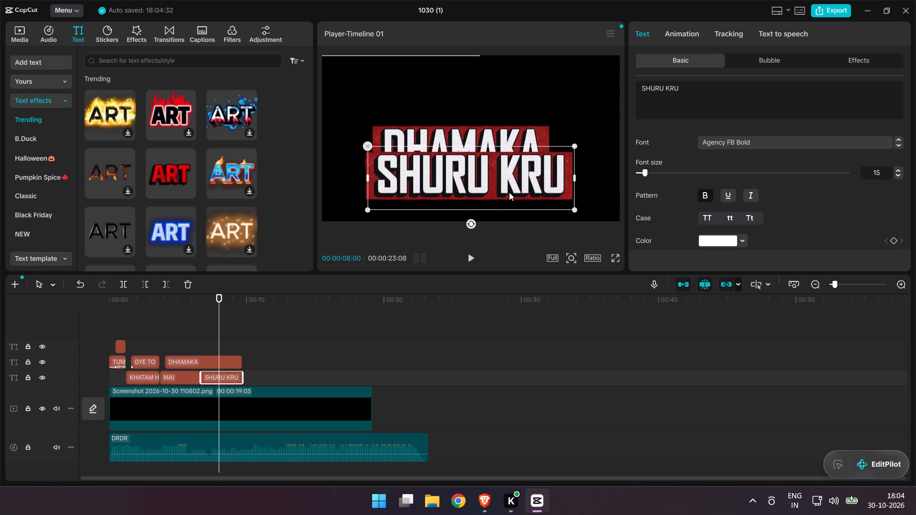
drag(574, 209, 485, 178)
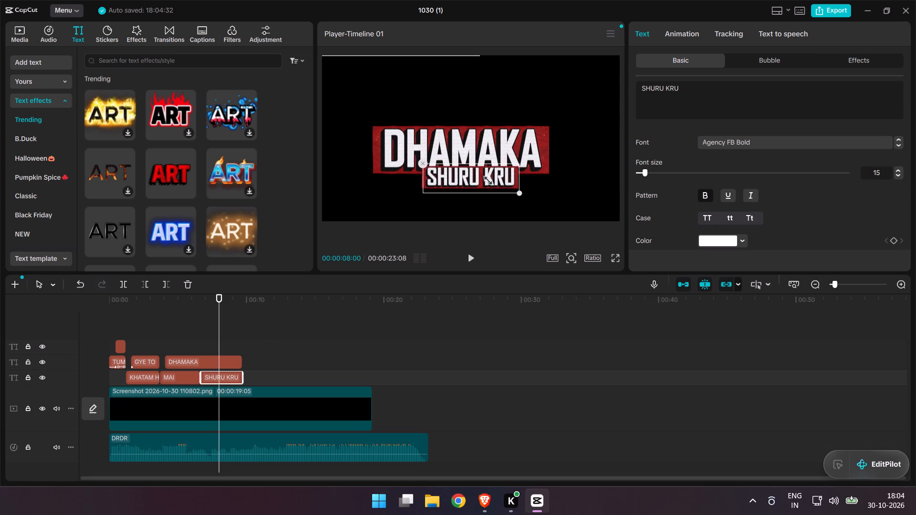
drag(485, 178, 480, 178)
drag(471, 177, 514, 183)
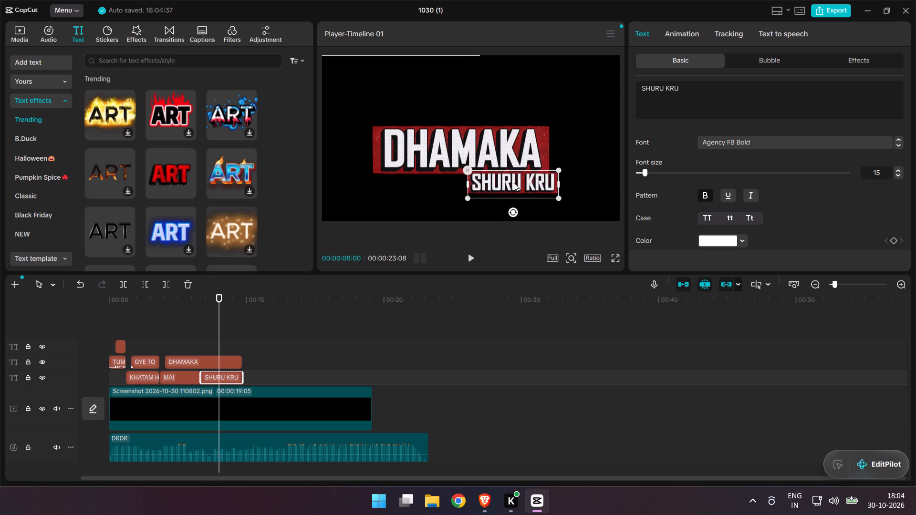
drag(514, 183, 506, 185)
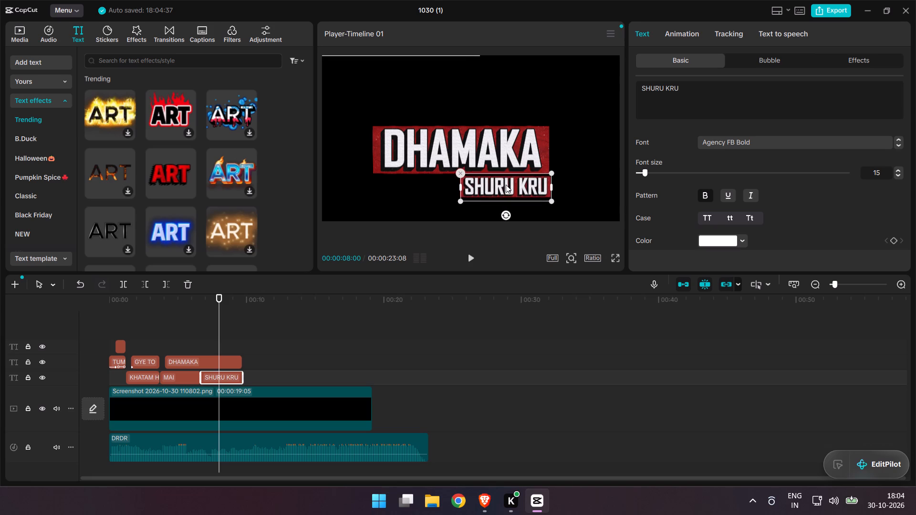
Nudge the SHURU KRU text in the frame so its right edge lines up with the right edge of DHAMAKA.
drag(506, 185, 506, 183)
click(614, 163)
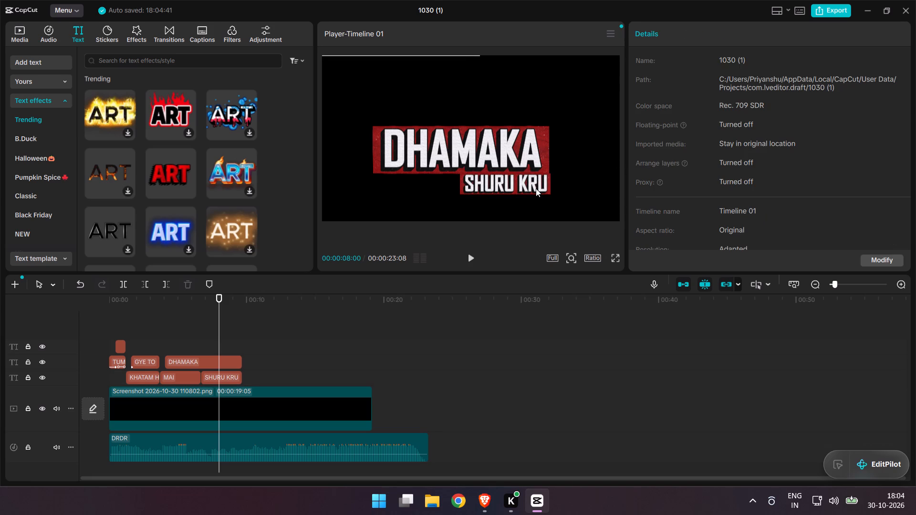
click(536, 188)
click(536, 188)
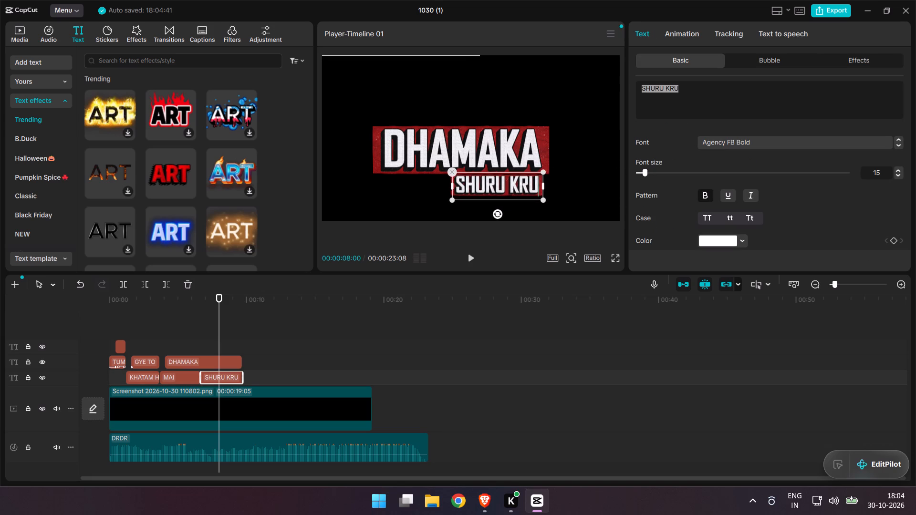
click(573, 185)
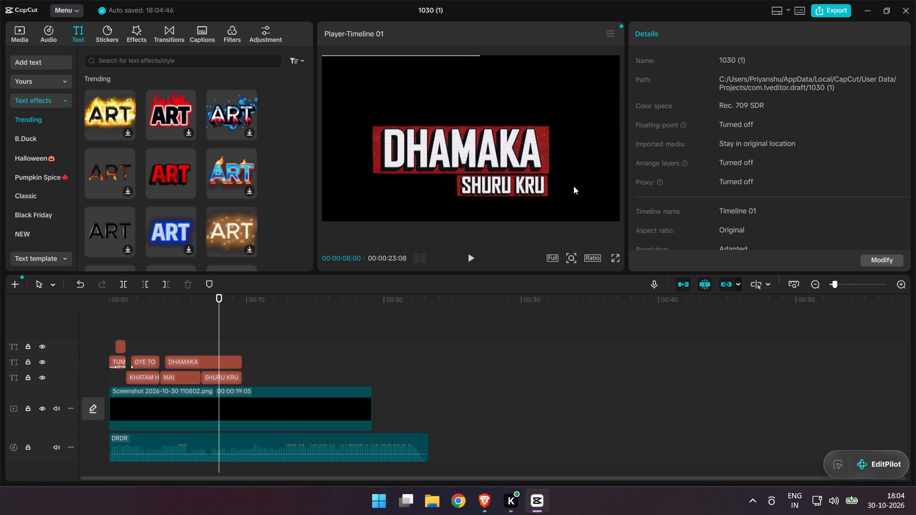
click(524, 183)
click(524, 184)
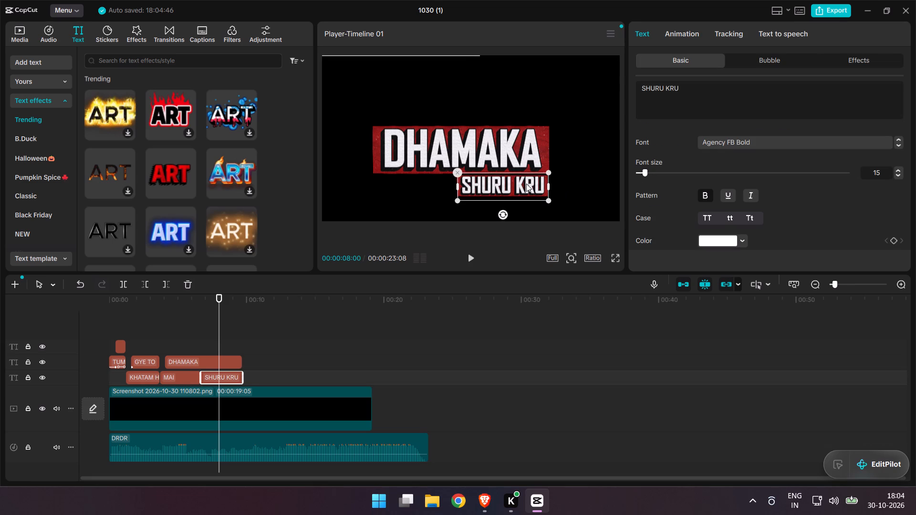
click(575, 189)
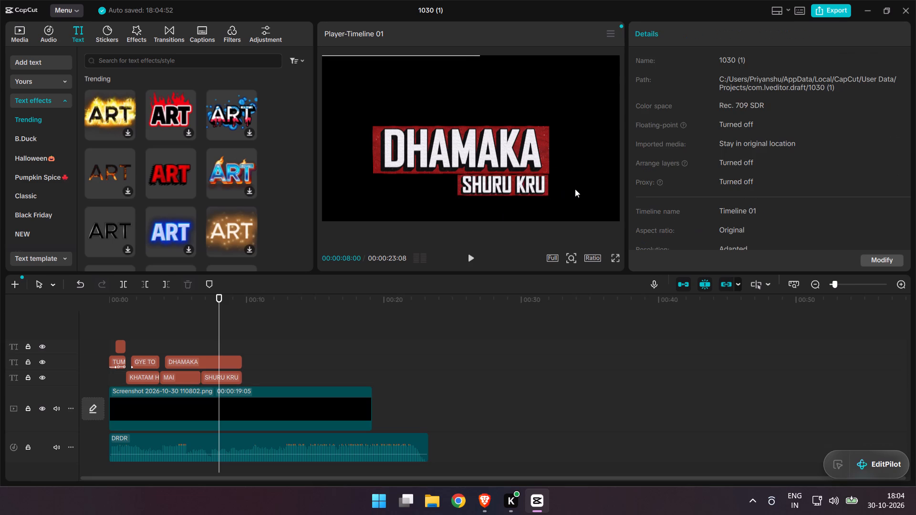
Fine-tune the position of SHURU KRU at close range so it sits flush against DHAMAKA's lower edge and right end.
click(523, 185)
ctrl+scroll(531, 194, up, 3)
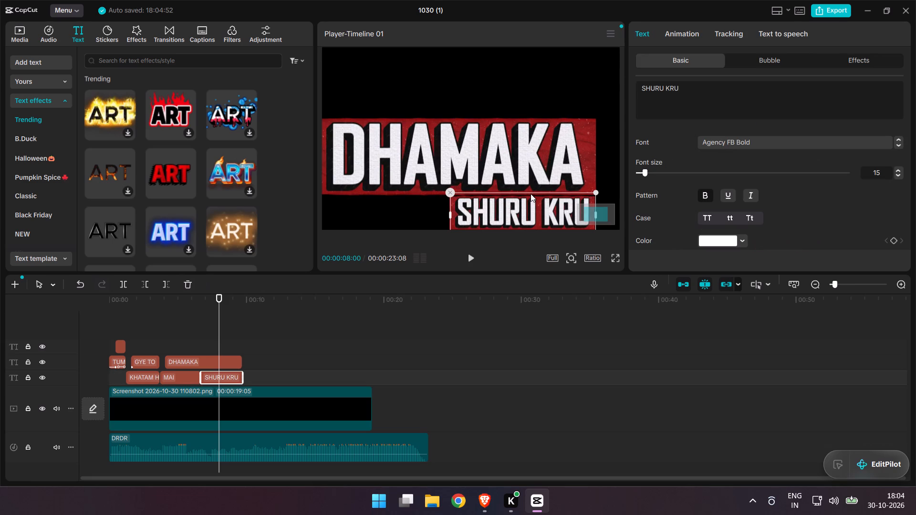
click(550, 213)
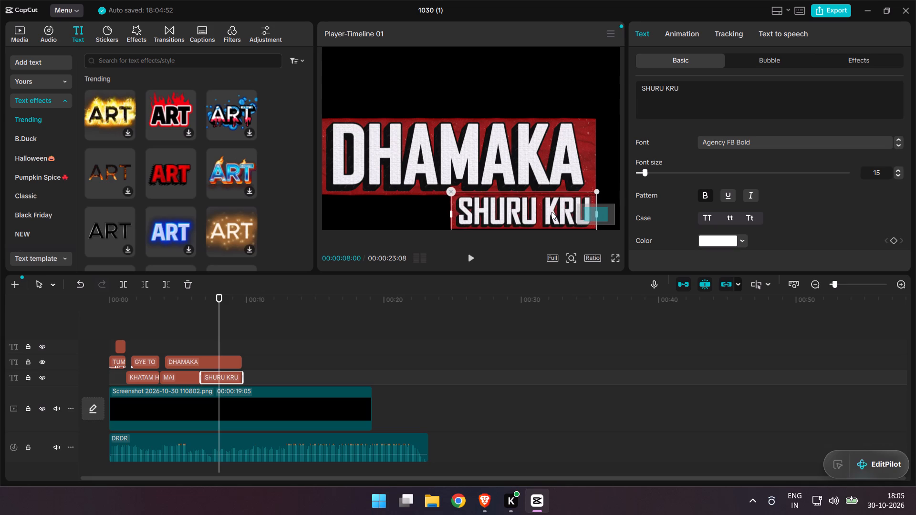
drag(554, 211, 554, 216)
click(524, 205)
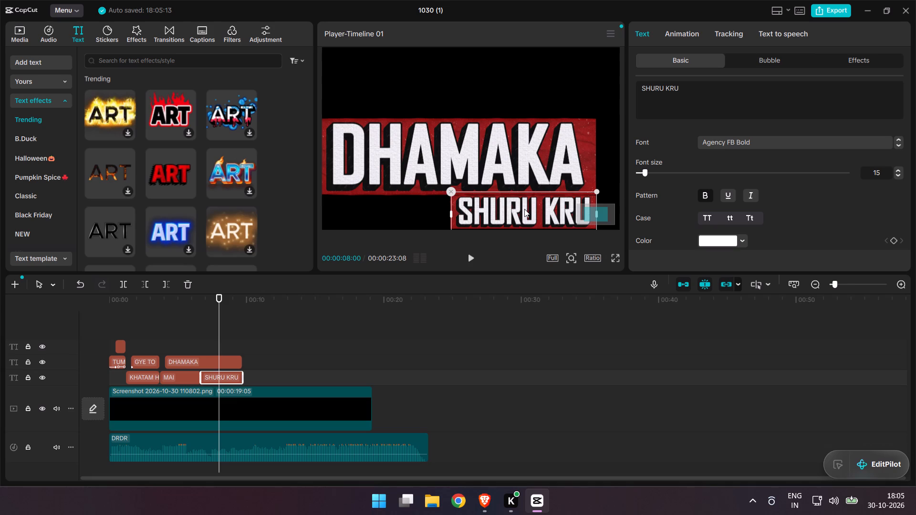
click(525, 205)
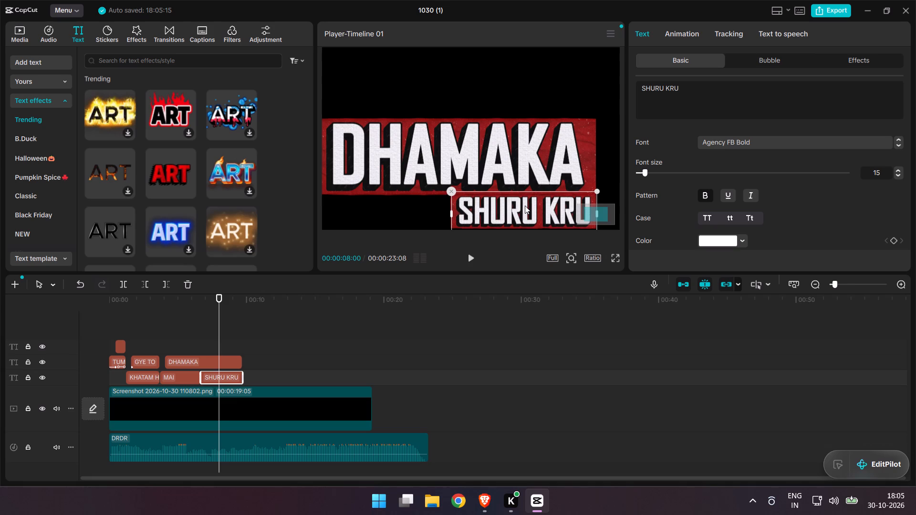
click(405, 204)
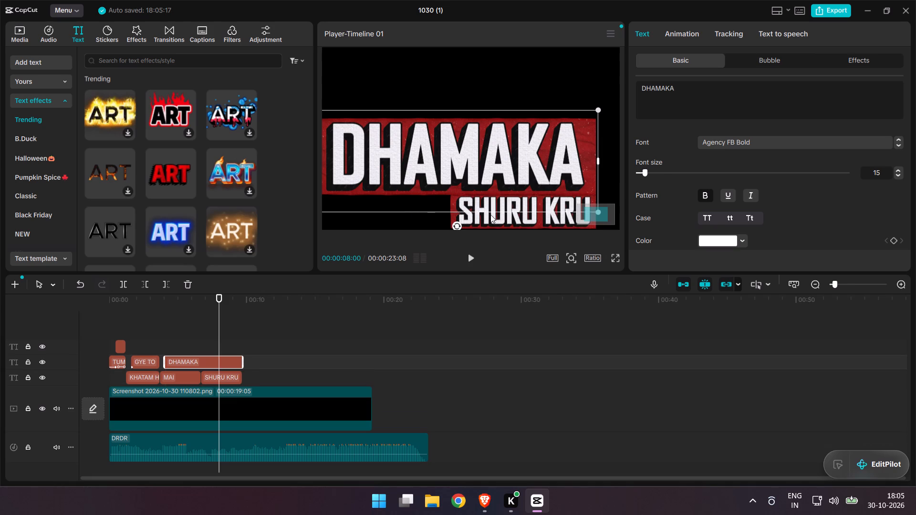
click(492, 216)
click(500, 213)
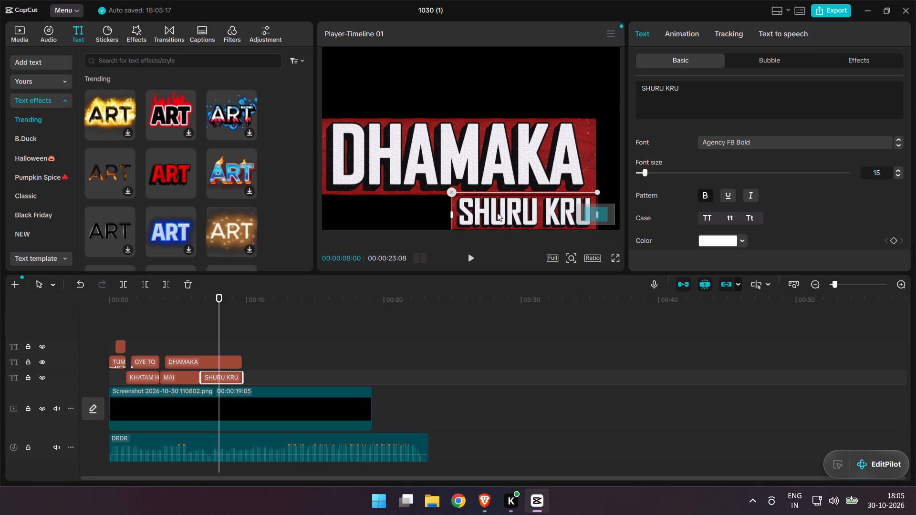
click(618, 171)
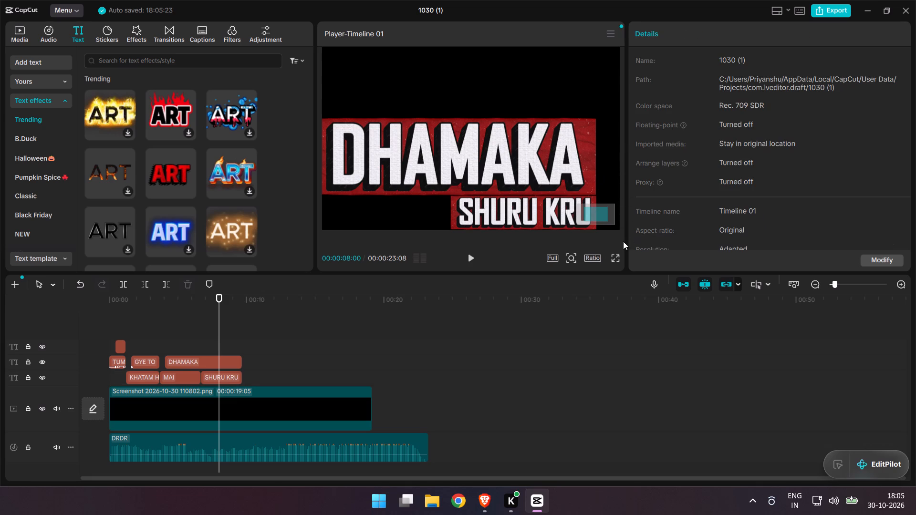
ctrl+scroll(486, 147, down, 5)
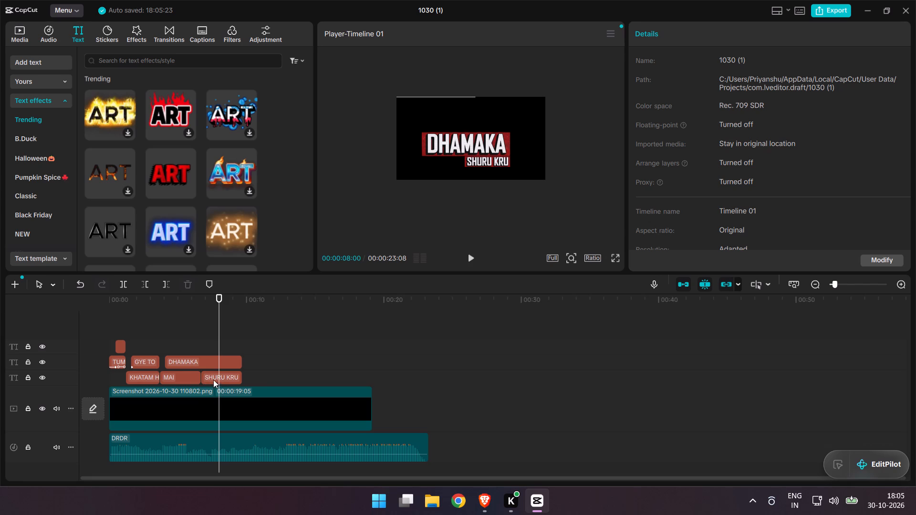
Move the SHURU KRU clip to the top text track, keeping its start time.
drag(215, 377, 215, 386)
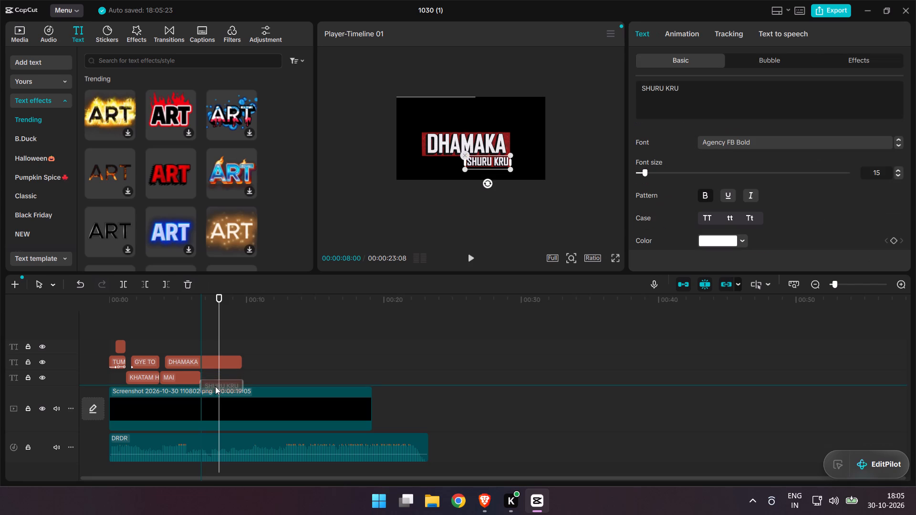
drag(215, 386, 216, 350)
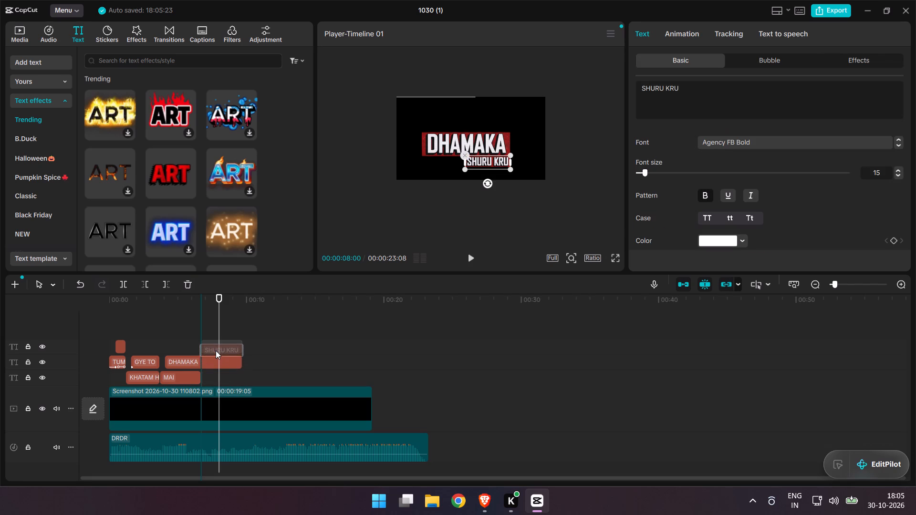
drag(216, 350, 216, 350)
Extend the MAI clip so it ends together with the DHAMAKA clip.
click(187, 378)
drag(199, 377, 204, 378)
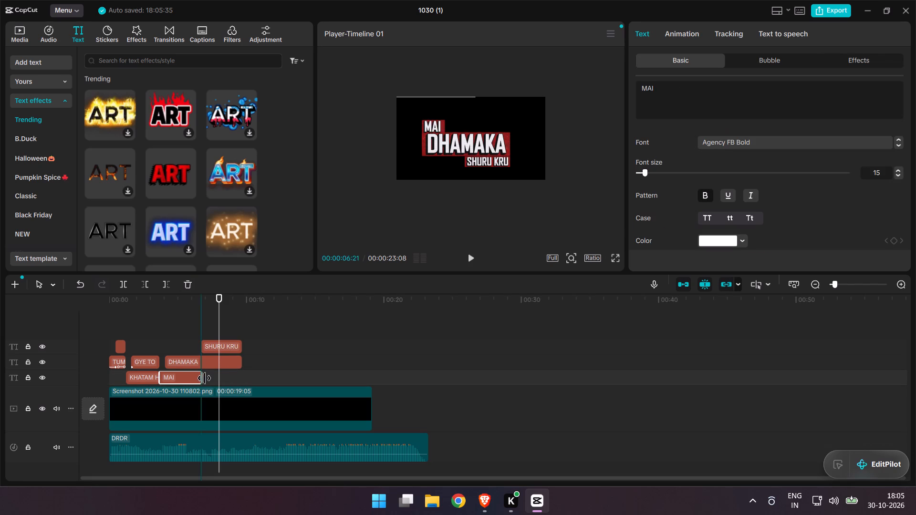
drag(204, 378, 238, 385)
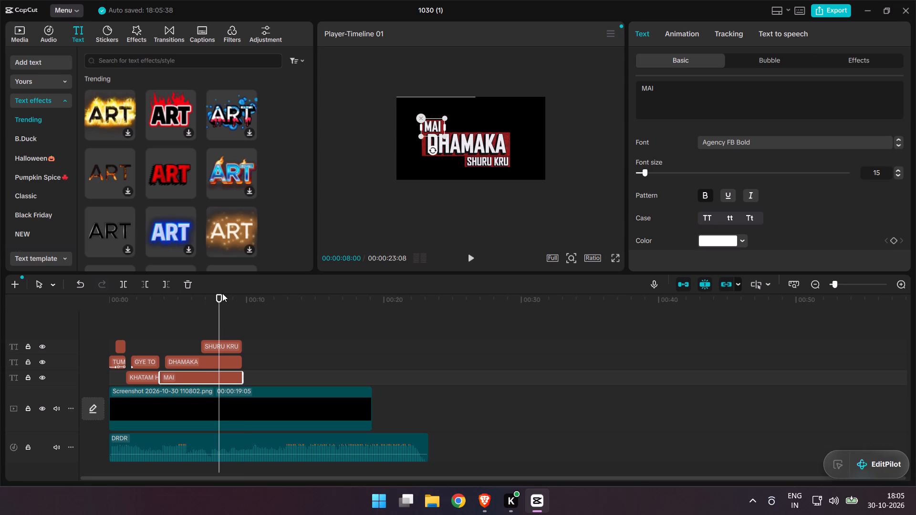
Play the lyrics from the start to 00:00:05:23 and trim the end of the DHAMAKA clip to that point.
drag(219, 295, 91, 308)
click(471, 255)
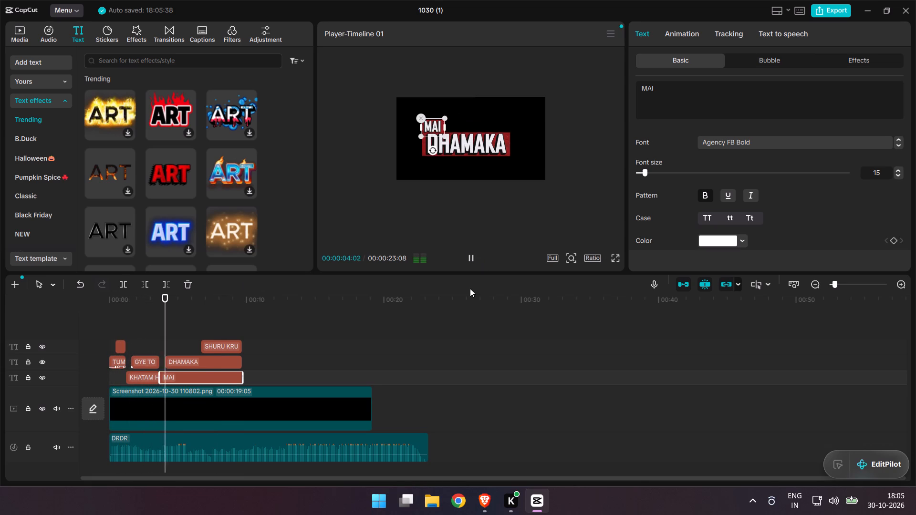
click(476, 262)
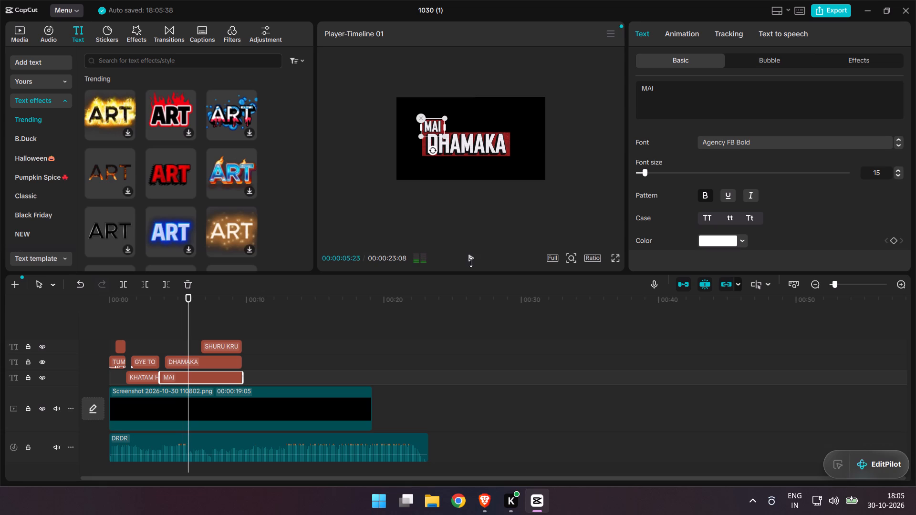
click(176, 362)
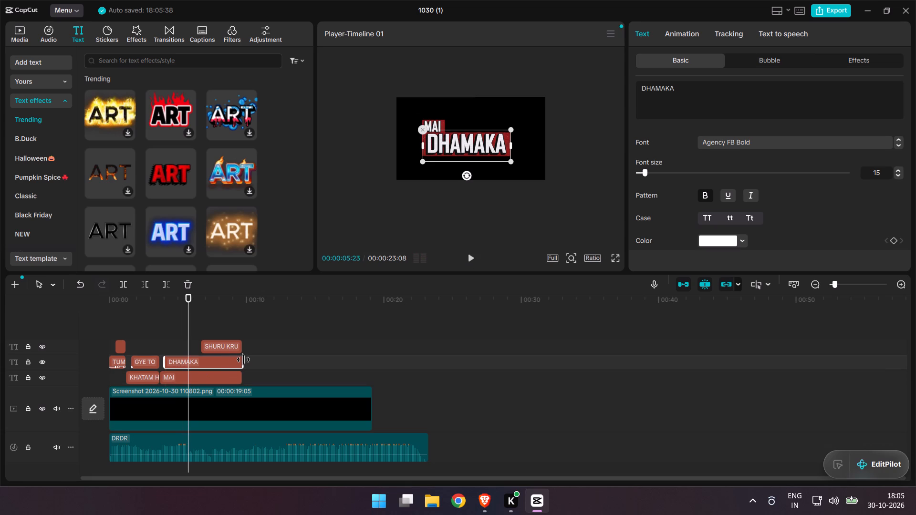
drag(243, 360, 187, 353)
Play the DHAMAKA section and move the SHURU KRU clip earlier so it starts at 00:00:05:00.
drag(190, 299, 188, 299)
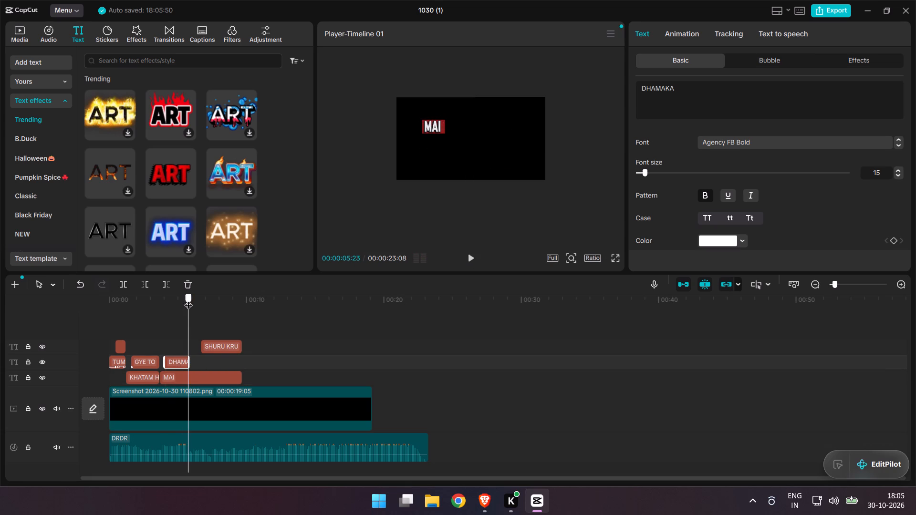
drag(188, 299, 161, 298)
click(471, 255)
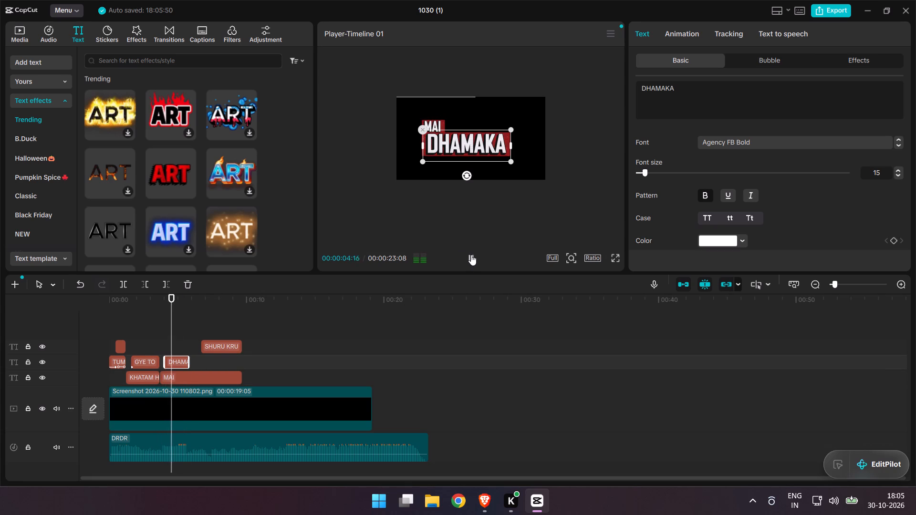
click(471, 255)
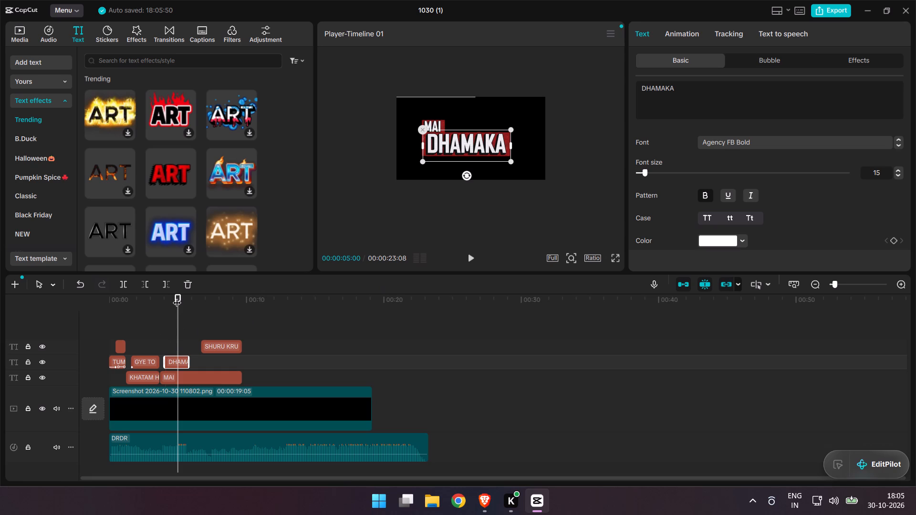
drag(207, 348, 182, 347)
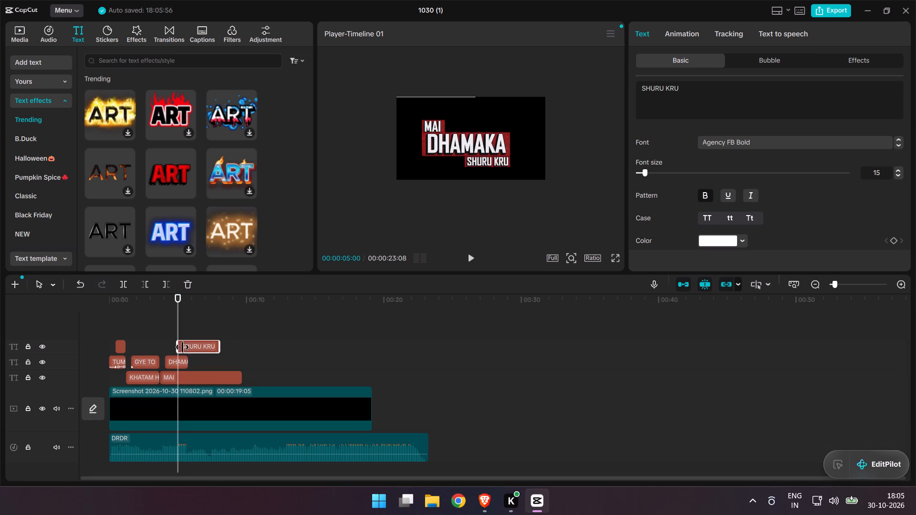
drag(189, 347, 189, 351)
Replay the section and shift the SHURU KRU clip earlier so it starts about half a second after DHAMAKA.
drag(179, 306, 155, 305)
click(470, 254)
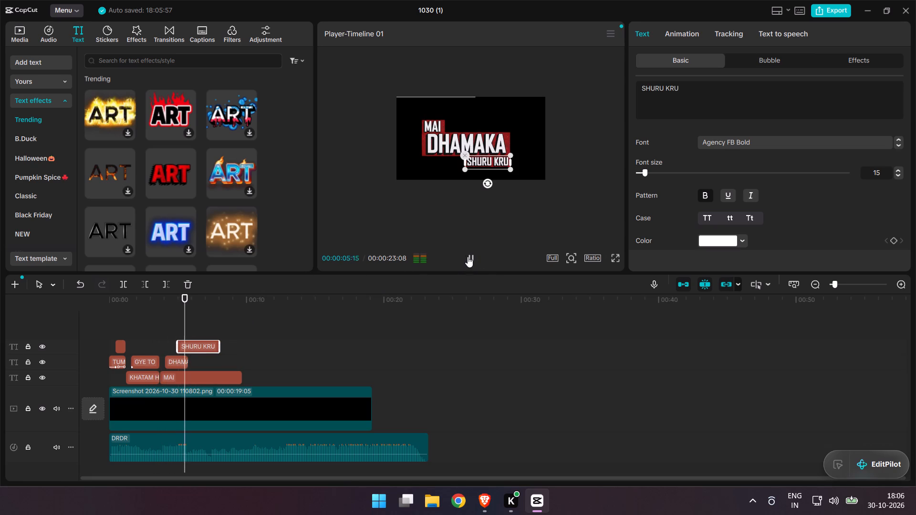
click(469, 256)
drag(200, 348, 193, 350)
Play to the end of the lyric line and make the DHAMAKA, MAI and SHURU KRU clips all end at 00:00:06:26.
drag(192, 299, 164, 299)
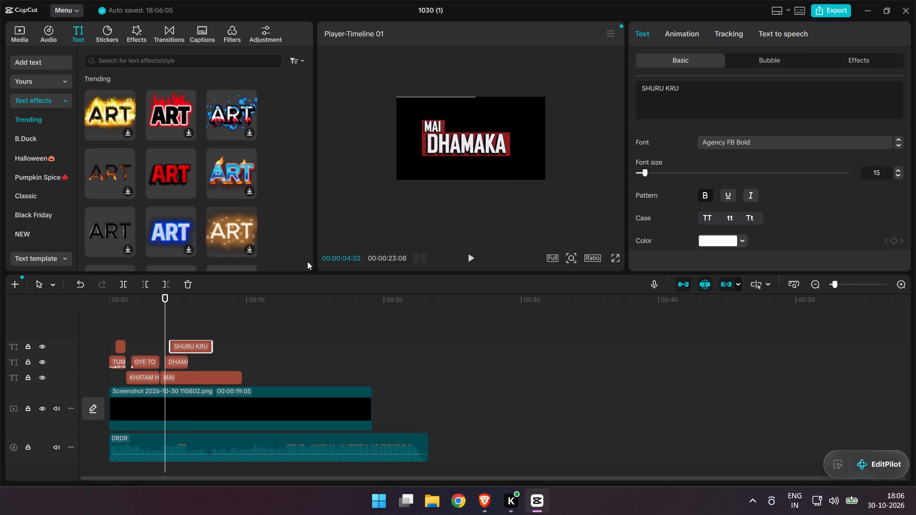
click(467, 255)
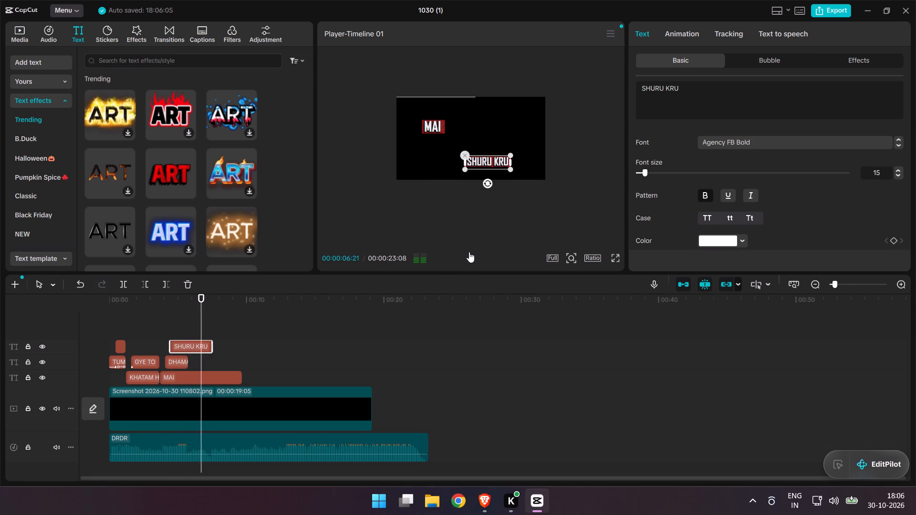
click(469, 252)
click(182, 361)
drag(186, 364, 199, 368)
click(215, 378)
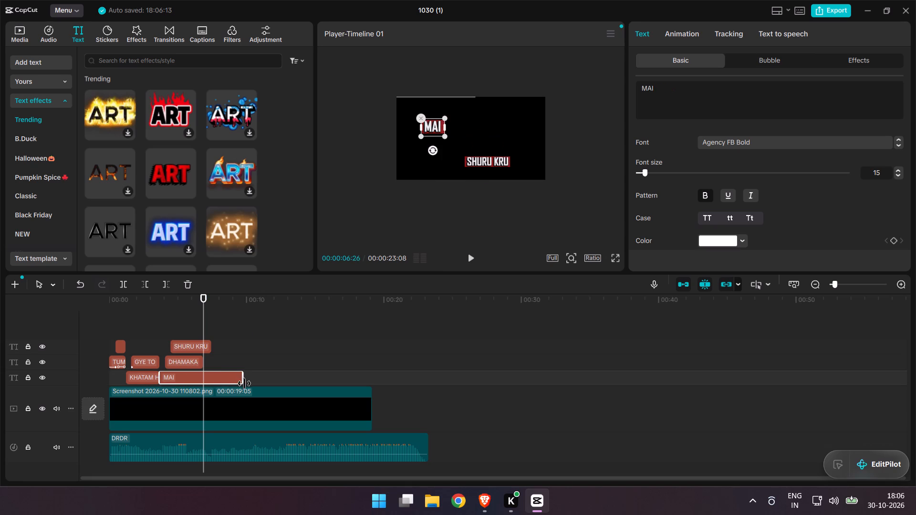
drag(244, 383, 205, 372)
click(196, 348)
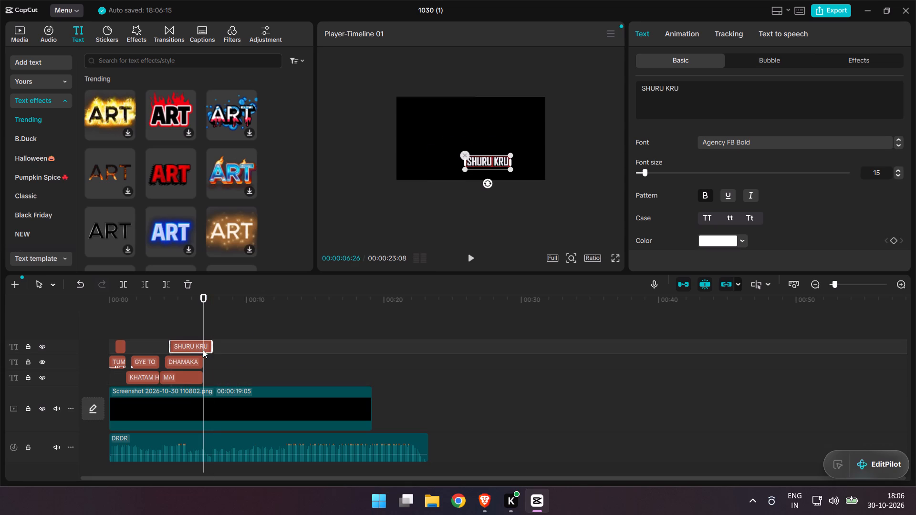
drag(213, 350, 203, 349)
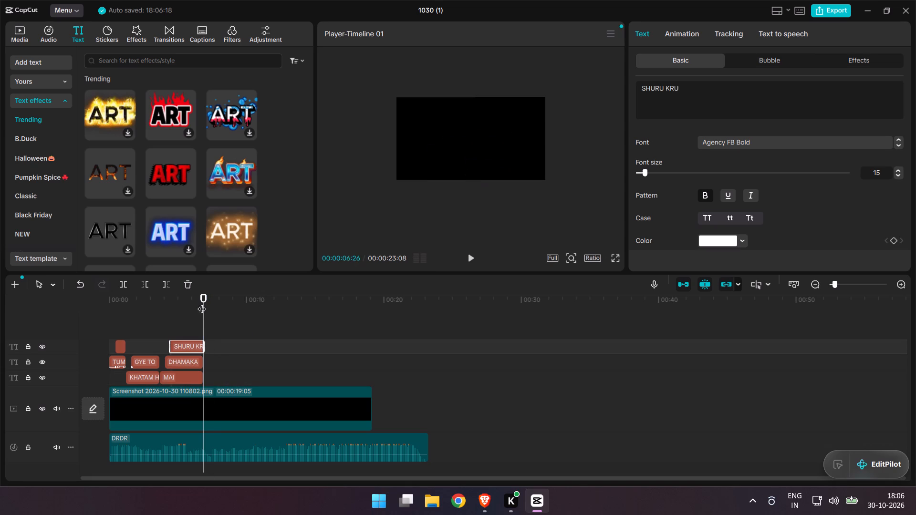
Play the sequence from the beginning to check the timing of all lyric clips against the audio, stopping just after the last one.
drag(207, 298, 99, 264)
scroll(121, 265, down, 1)
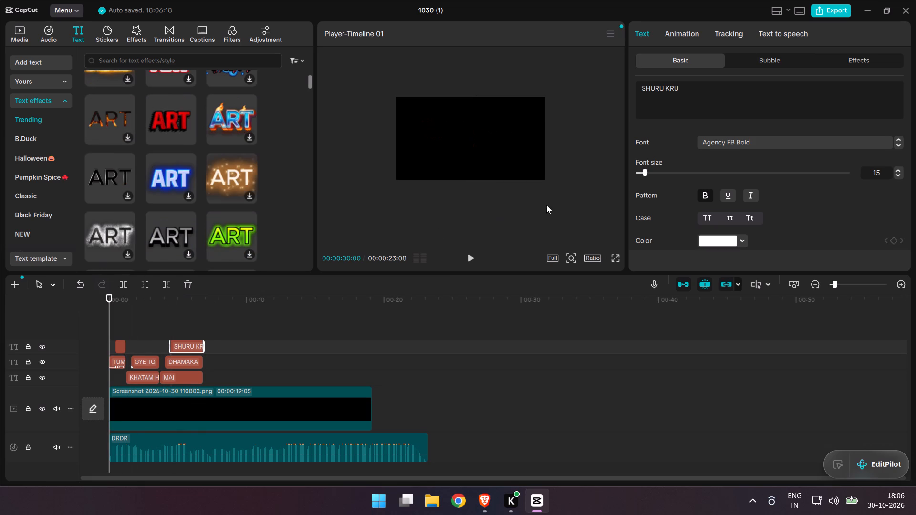
click(466, 254)
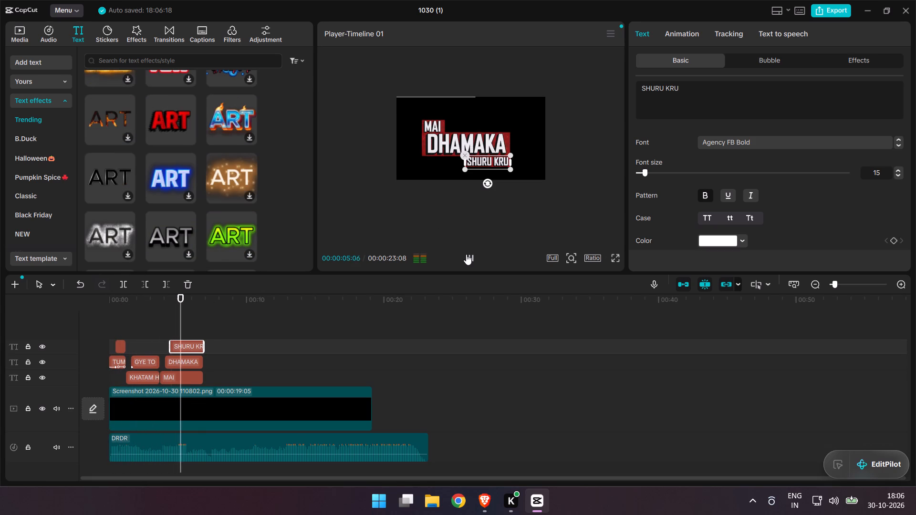
click(556, 203)
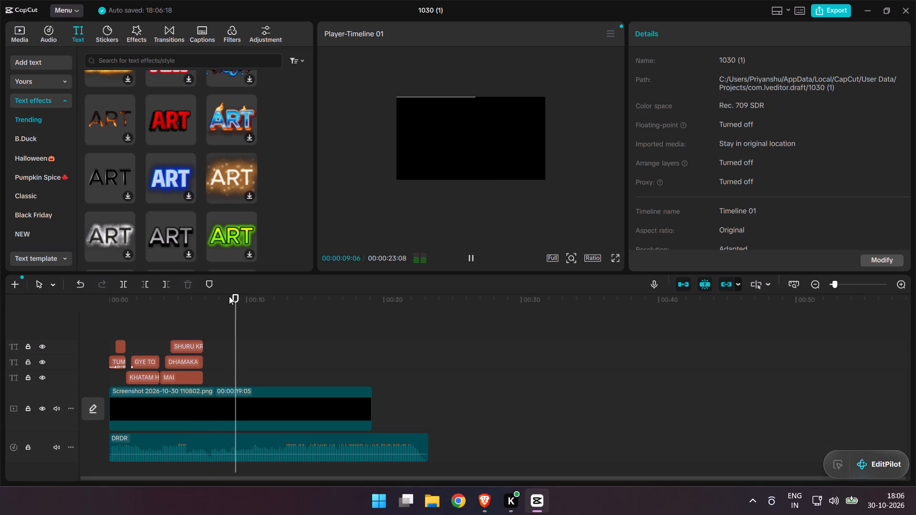
drag(229, 296, 54, 287)
click(467, 253)
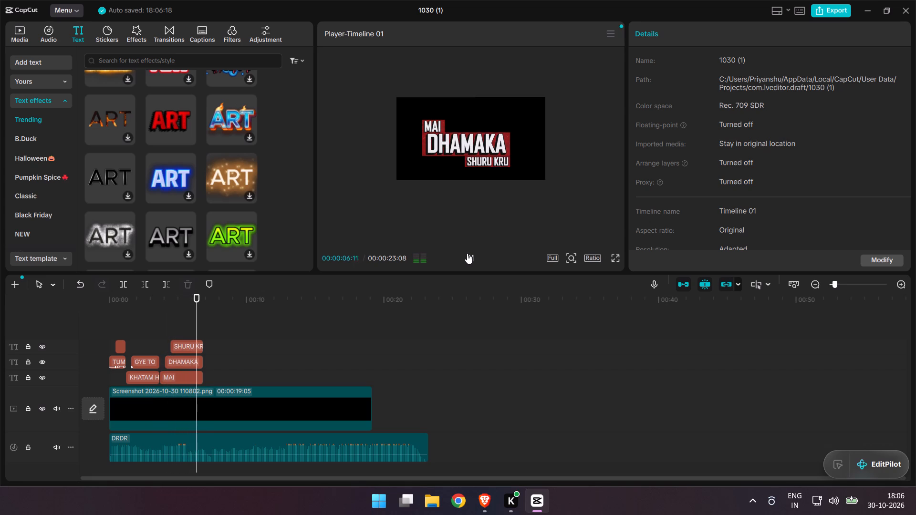
click(467, 253)
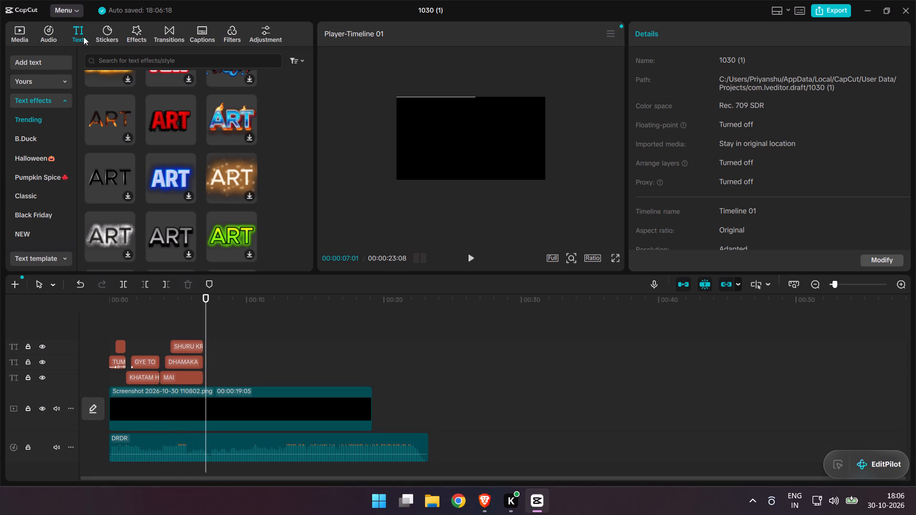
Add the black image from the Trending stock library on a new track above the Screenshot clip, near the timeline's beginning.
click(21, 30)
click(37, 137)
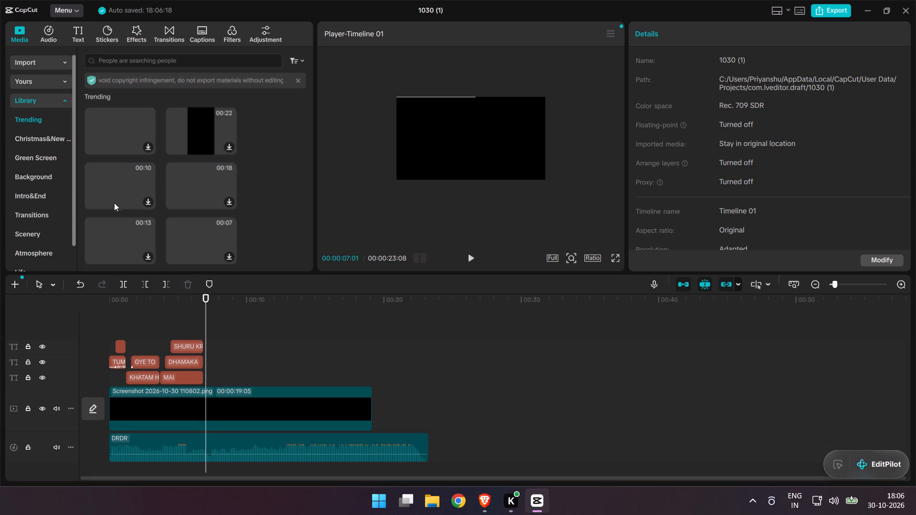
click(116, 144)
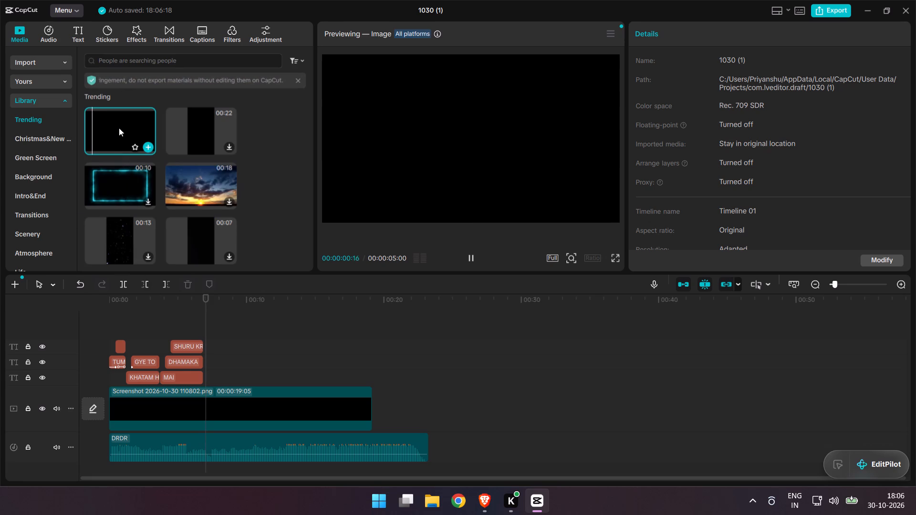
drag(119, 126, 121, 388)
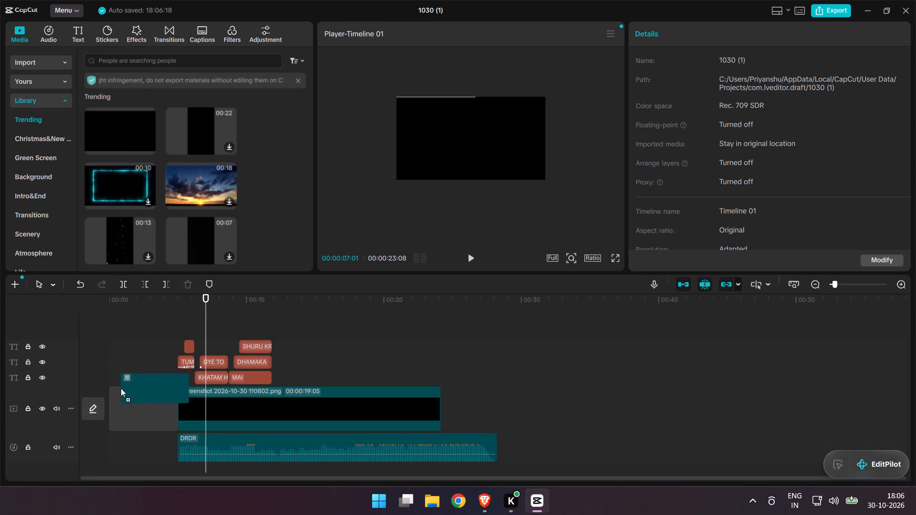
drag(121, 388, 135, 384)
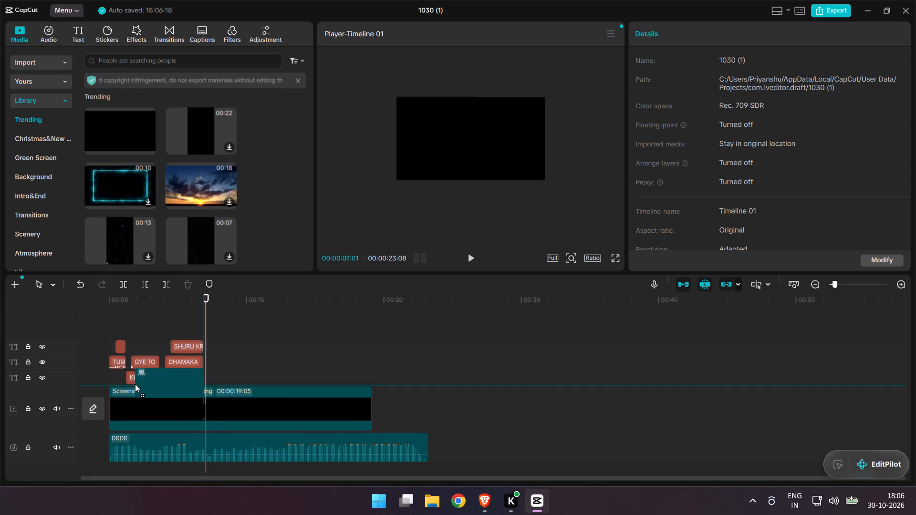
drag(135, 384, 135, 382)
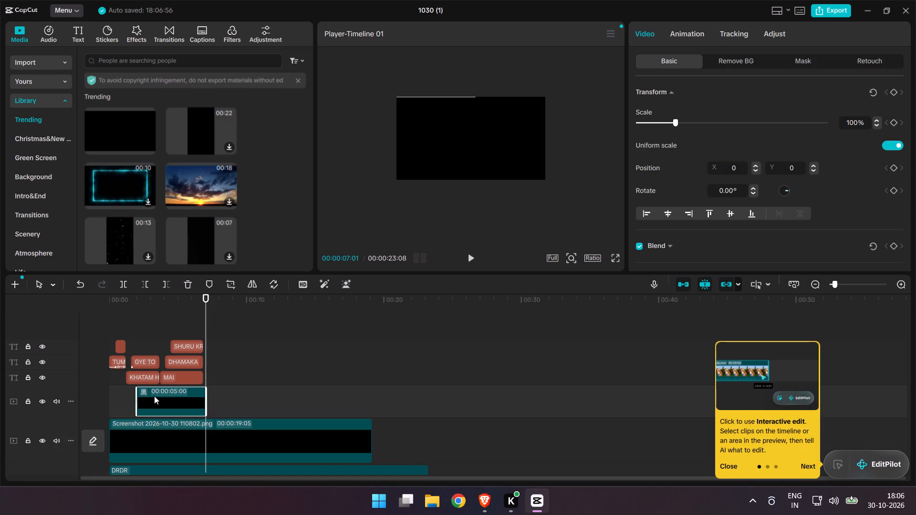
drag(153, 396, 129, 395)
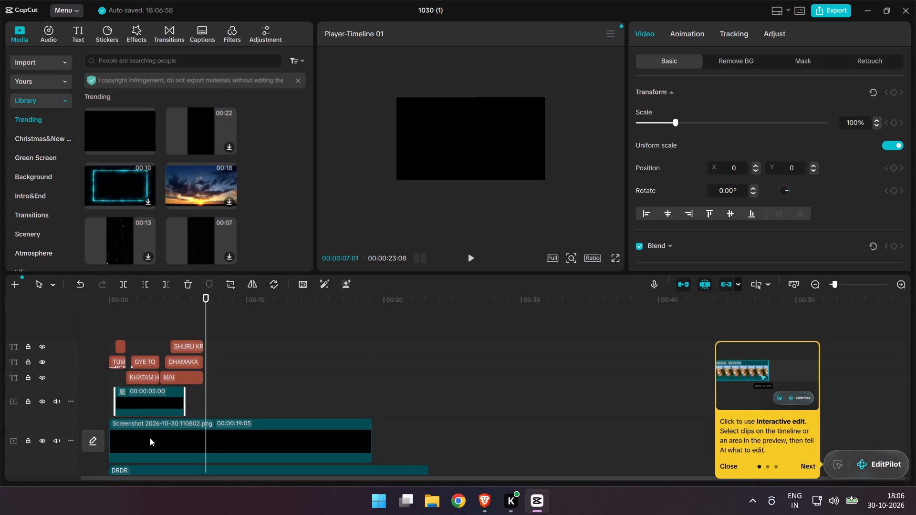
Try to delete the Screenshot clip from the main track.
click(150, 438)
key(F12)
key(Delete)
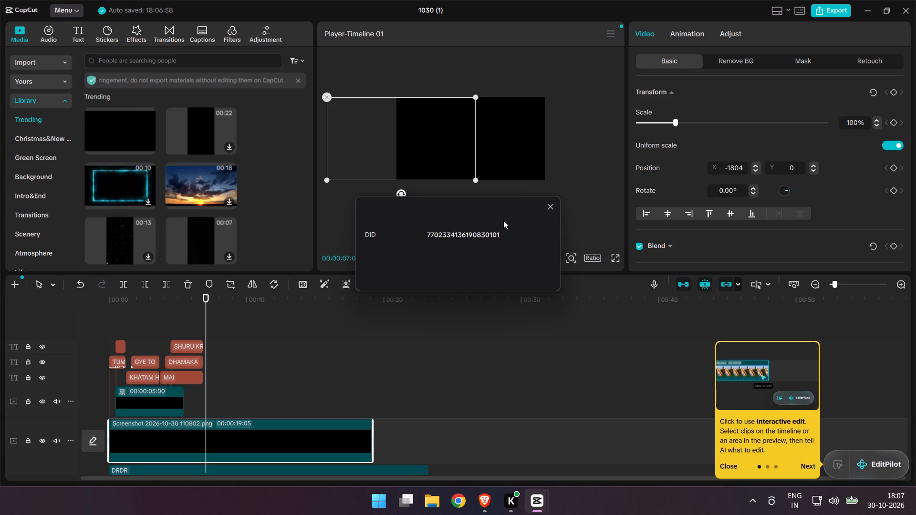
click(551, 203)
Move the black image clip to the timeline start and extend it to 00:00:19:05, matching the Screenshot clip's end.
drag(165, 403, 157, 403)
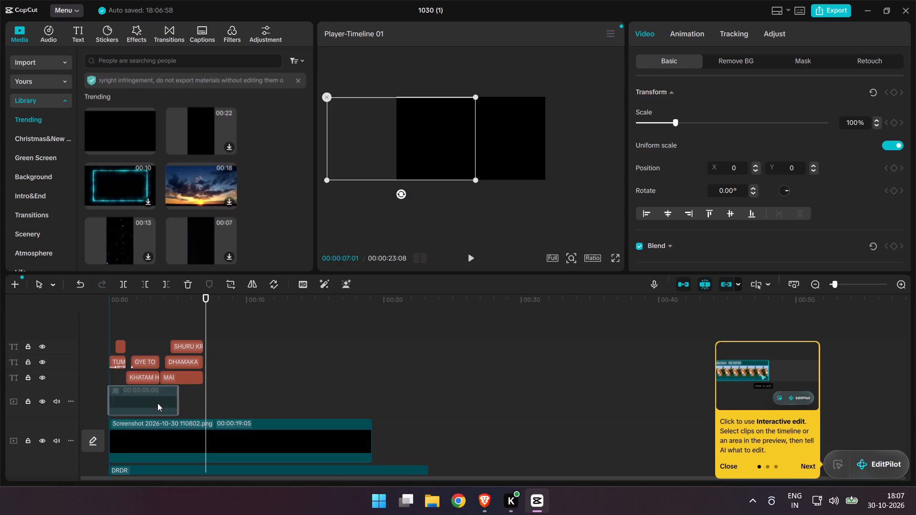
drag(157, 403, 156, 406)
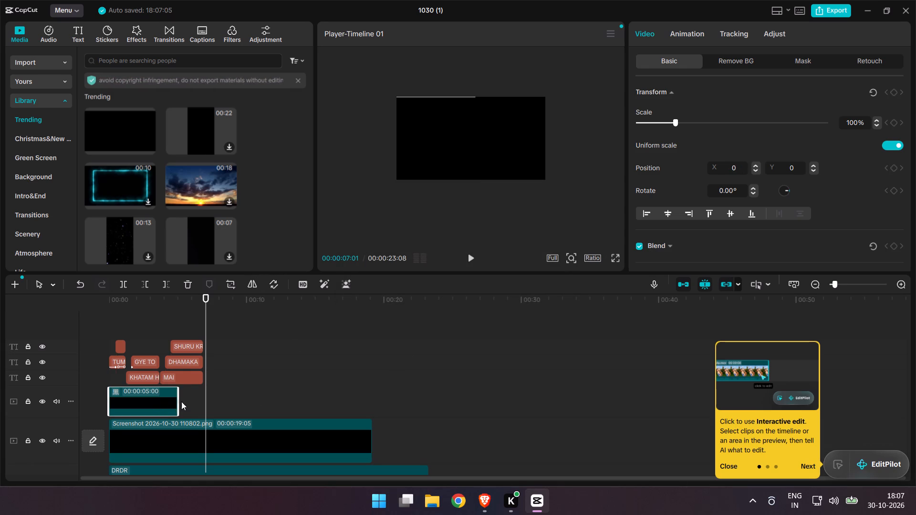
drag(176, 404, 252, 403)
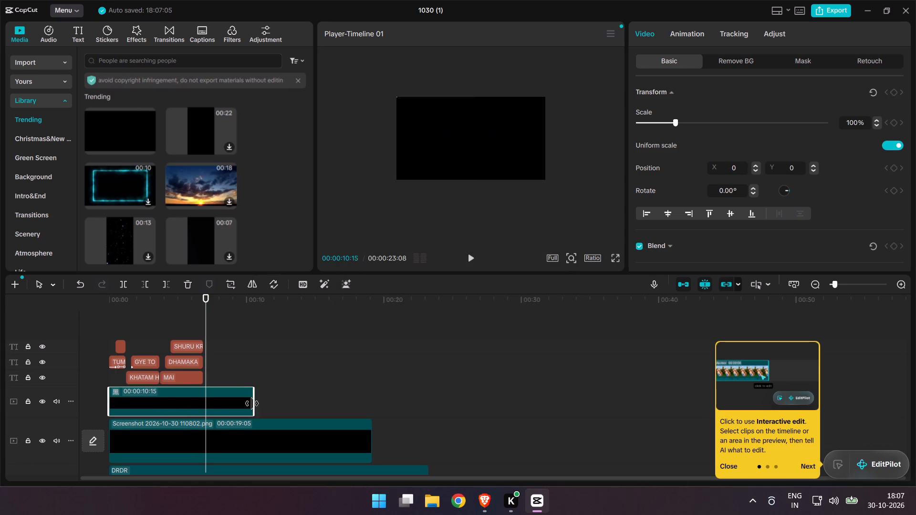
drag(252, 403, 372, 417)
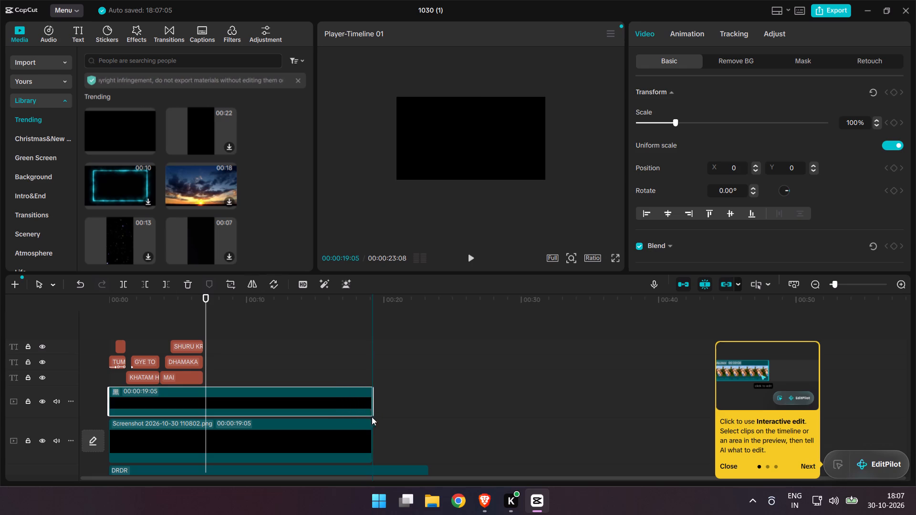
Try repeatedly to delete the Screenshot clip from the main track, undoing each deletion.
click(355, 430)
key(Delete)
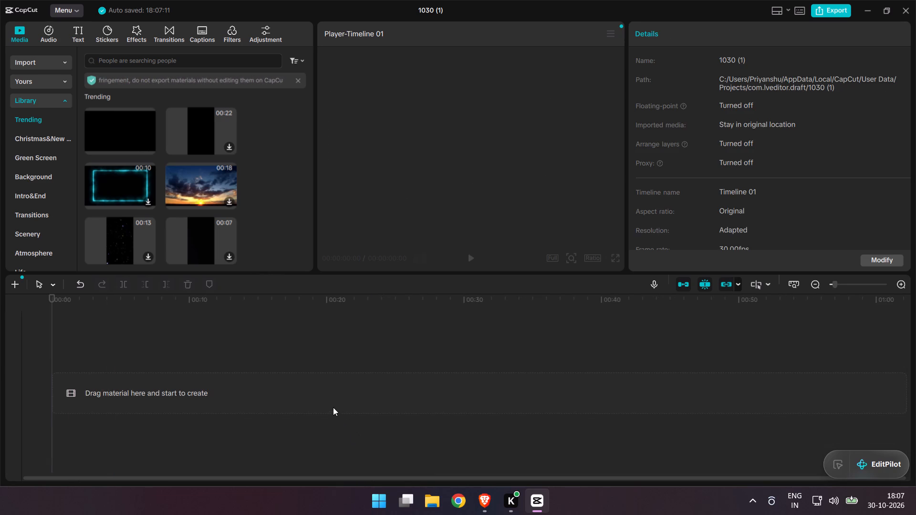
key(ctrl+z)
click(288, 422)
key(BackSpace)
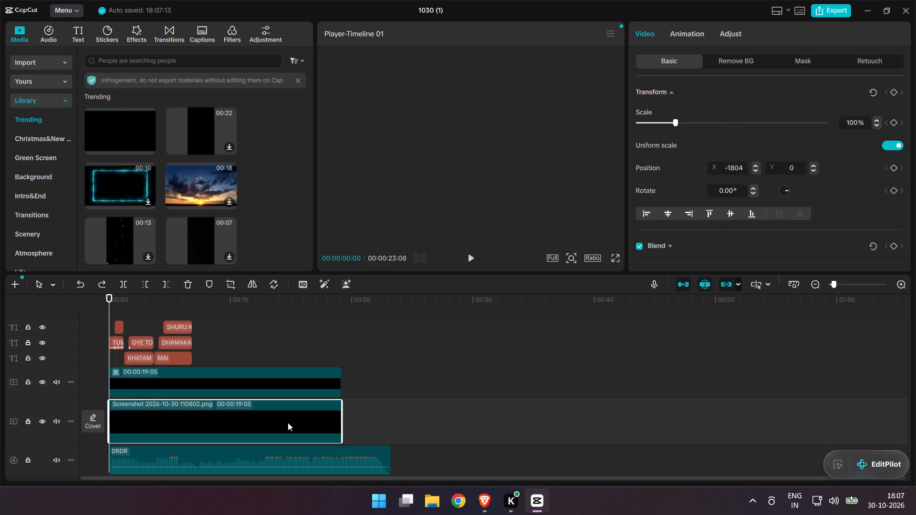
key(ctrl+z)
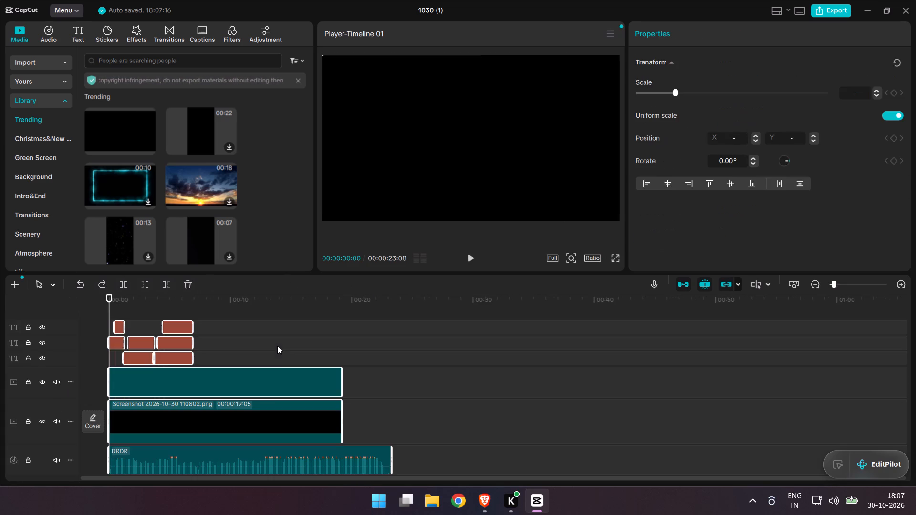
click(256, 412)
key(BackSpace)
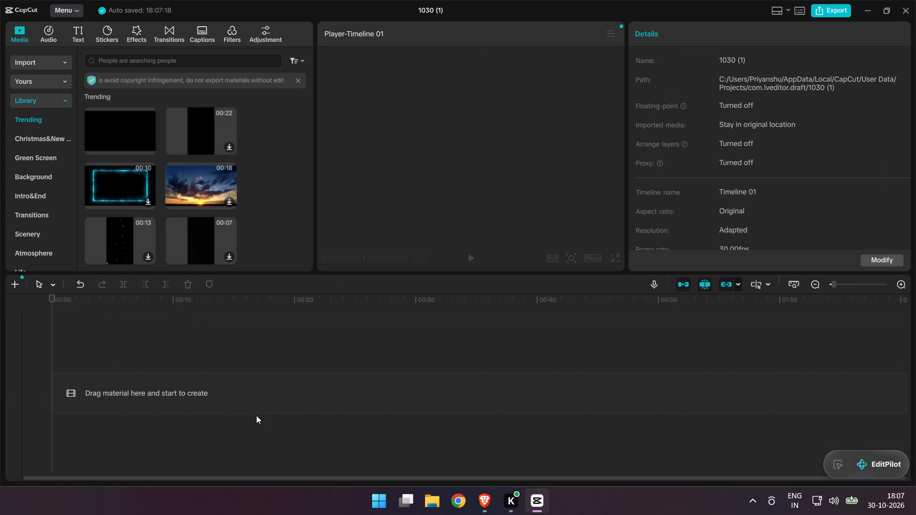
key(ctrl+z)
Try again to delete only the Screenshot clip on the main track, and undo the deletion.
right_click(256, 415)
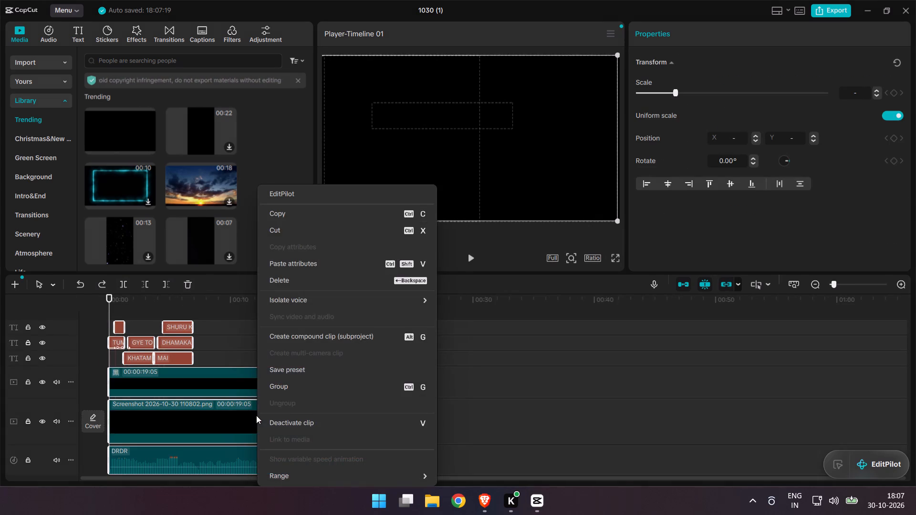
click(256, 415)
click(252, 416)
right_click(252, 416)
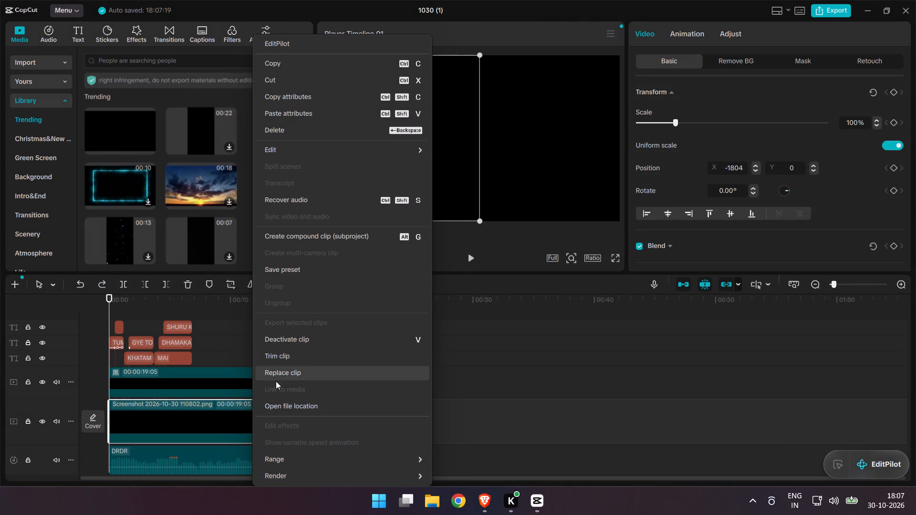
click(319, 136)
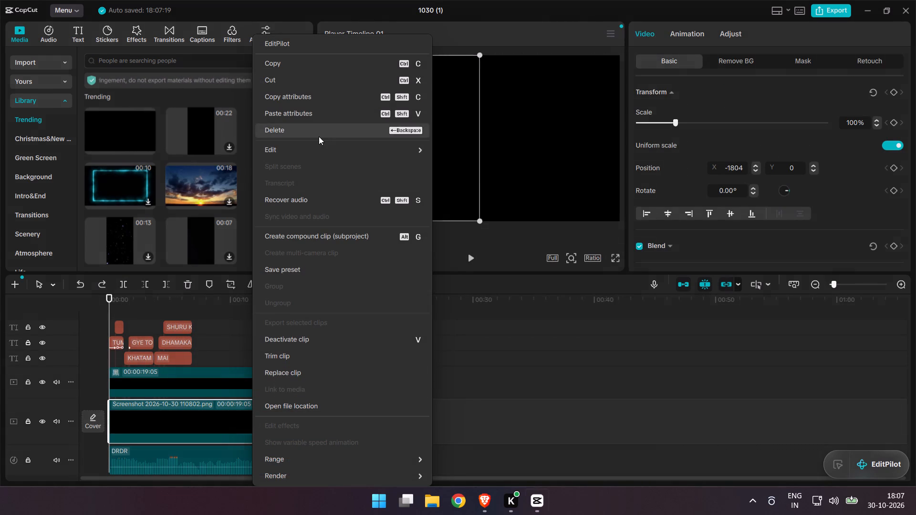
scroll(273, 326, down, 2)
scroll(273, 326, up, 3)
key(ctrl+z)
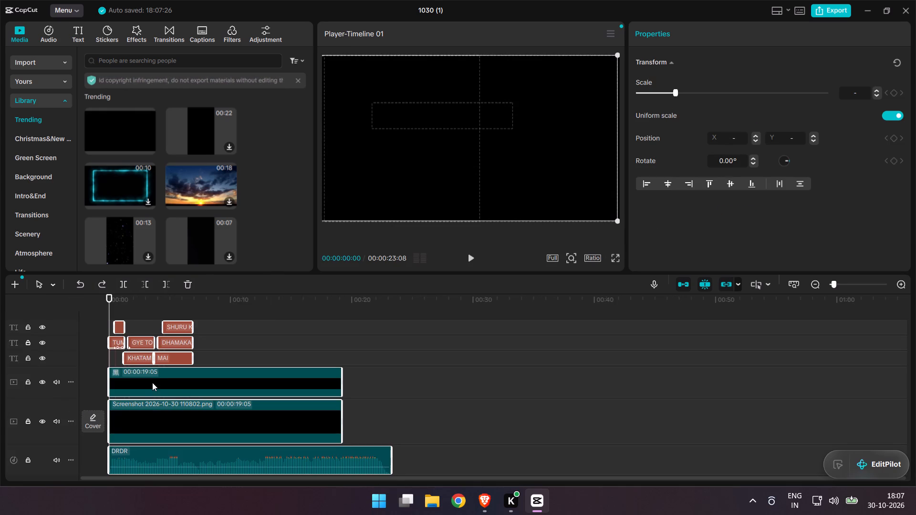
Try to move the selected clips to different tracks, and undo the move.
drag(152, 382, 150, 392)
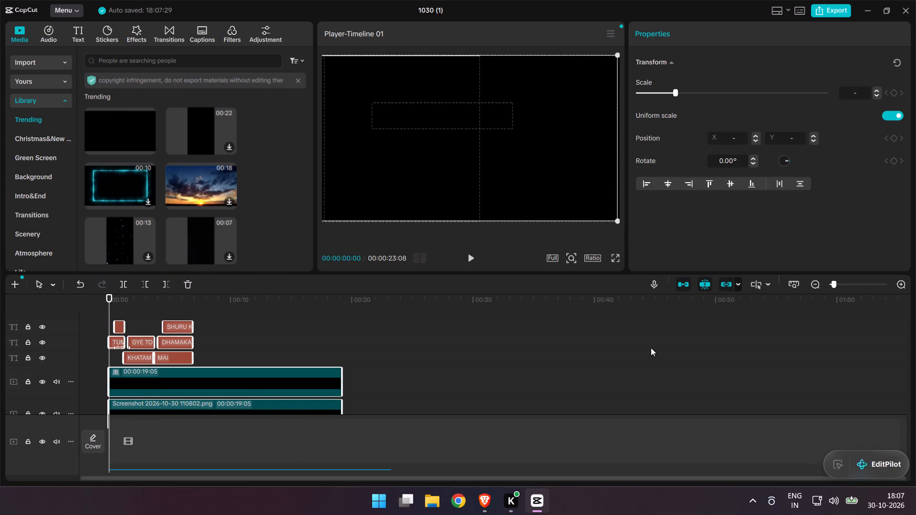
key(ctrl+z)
Scale the Screenshot clip down to 4% in the preview, keeping the clip on the main track.
click(278, 408)
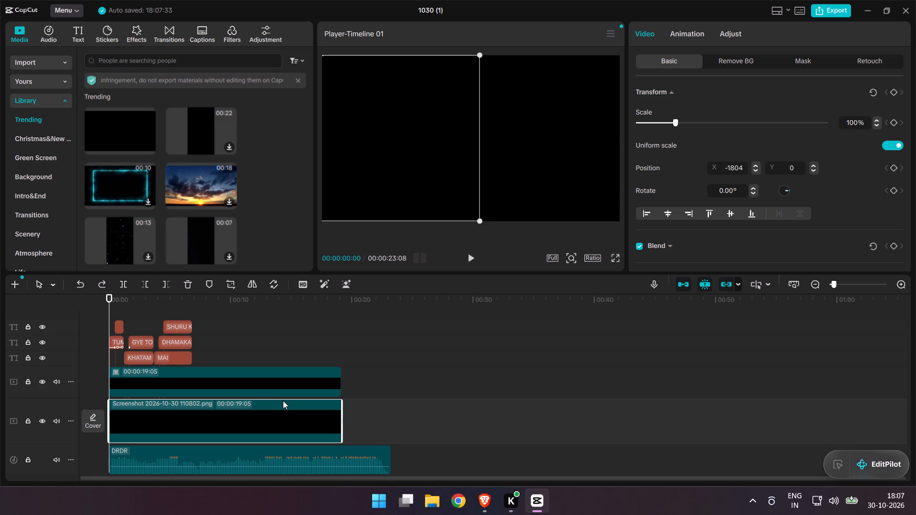
click(470, 257)
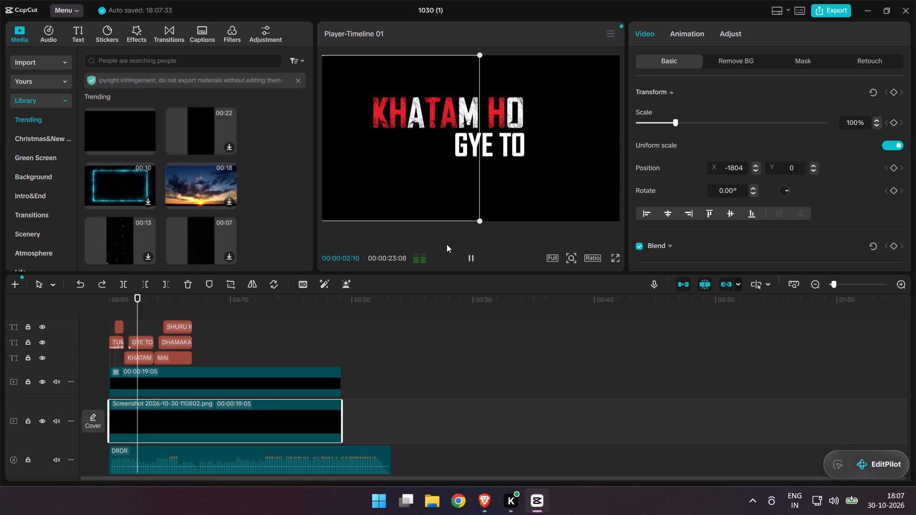
drag(478, 53, 329, 136)
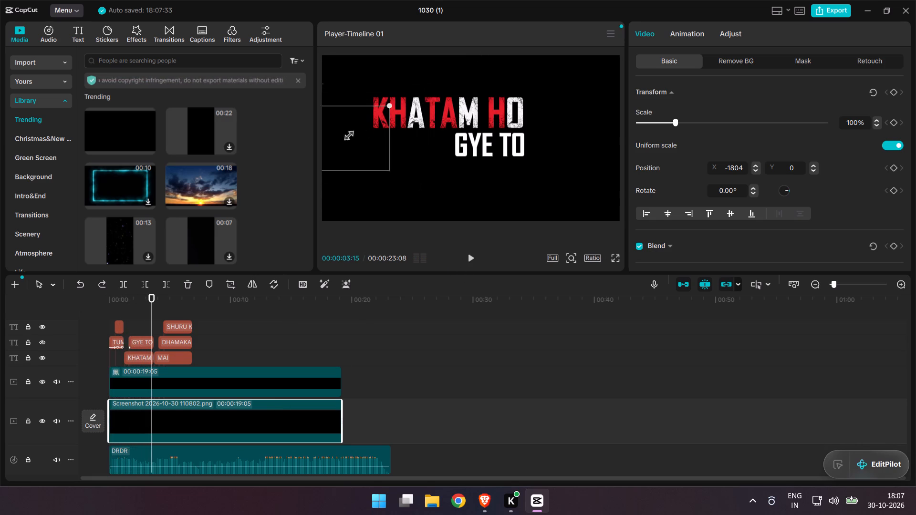
drag(329, 136, 231, 184)
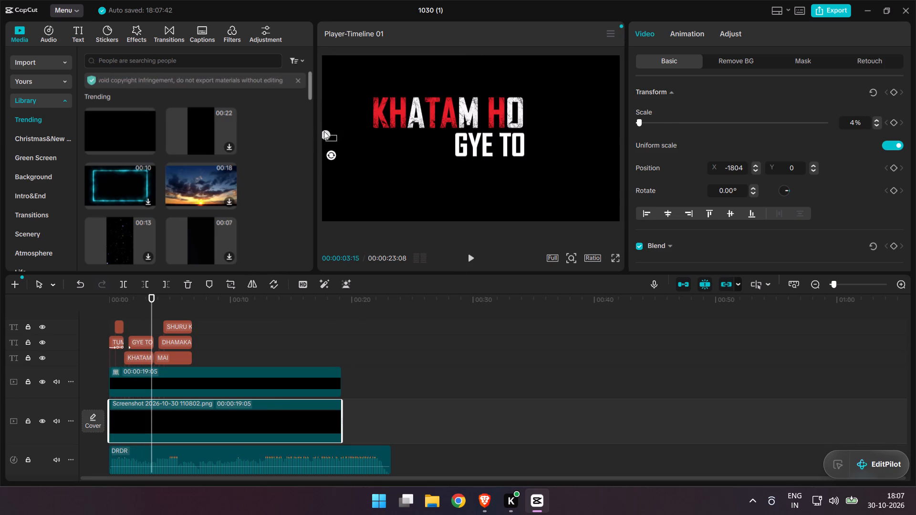
click(325, 131)
key(ctrl+z)
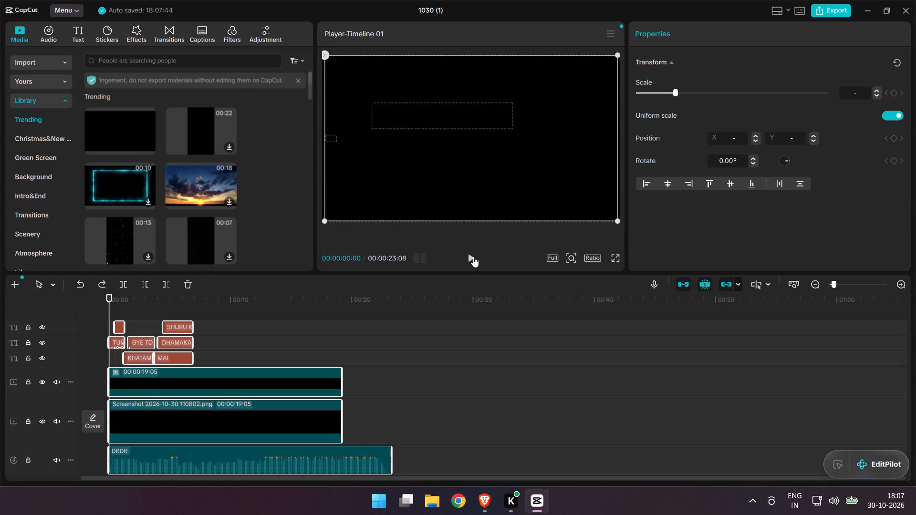
Play the sequence through, return to the start and replay it up to the SHURU KRU lyric to check the picture.
click(473, 257)
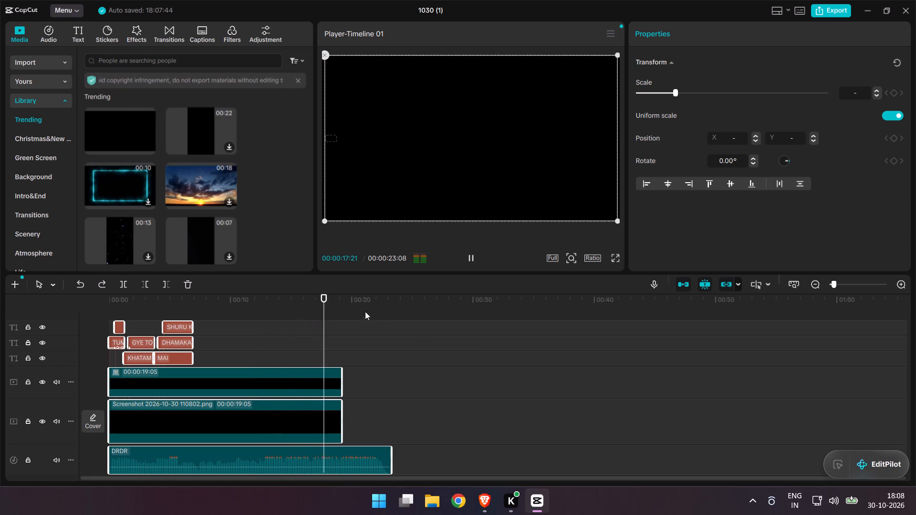
drag(335, 297, 73, 325)
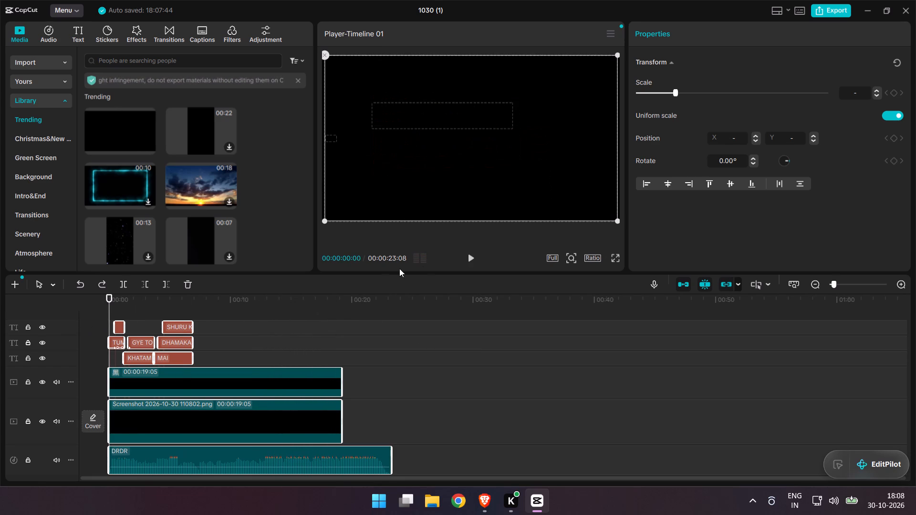
click(473, 258)
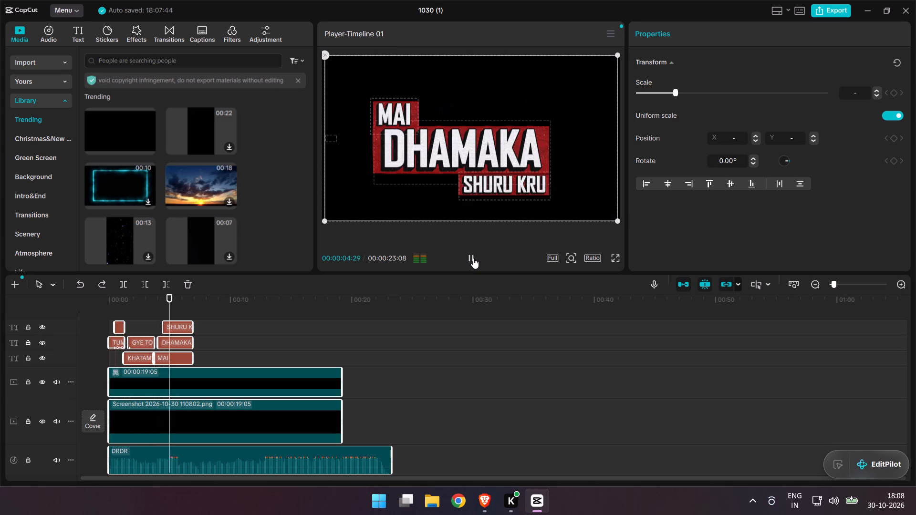
click(473, 258)
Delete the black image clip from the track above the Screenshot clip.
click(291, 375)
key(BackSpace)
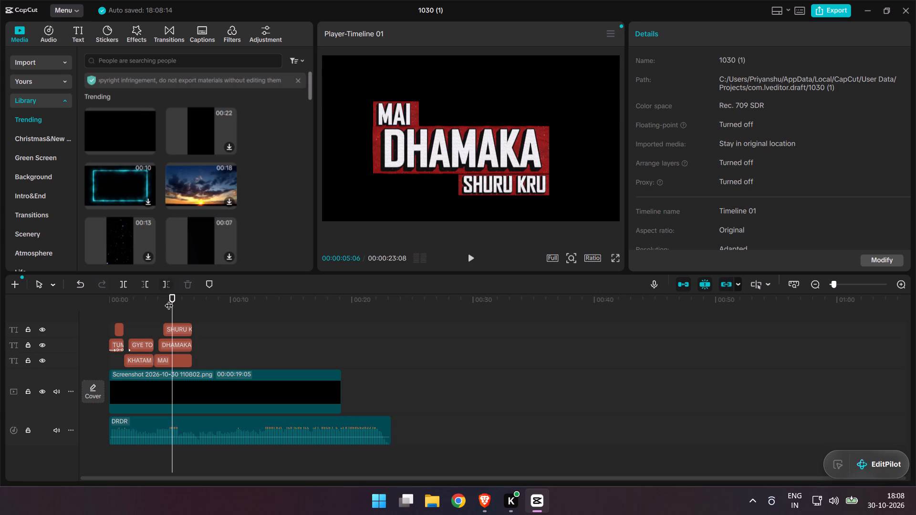
Play the sequence from the start and replay the MAI DHAMAKA SHURU KRU section to find where the lyric ends in the audio.
drag(171, 300, 83, 281)
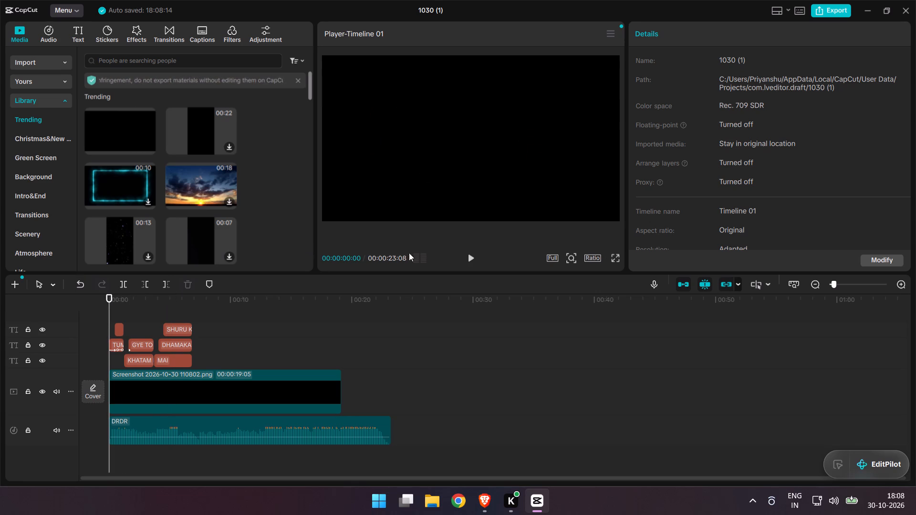
click(476, 264)
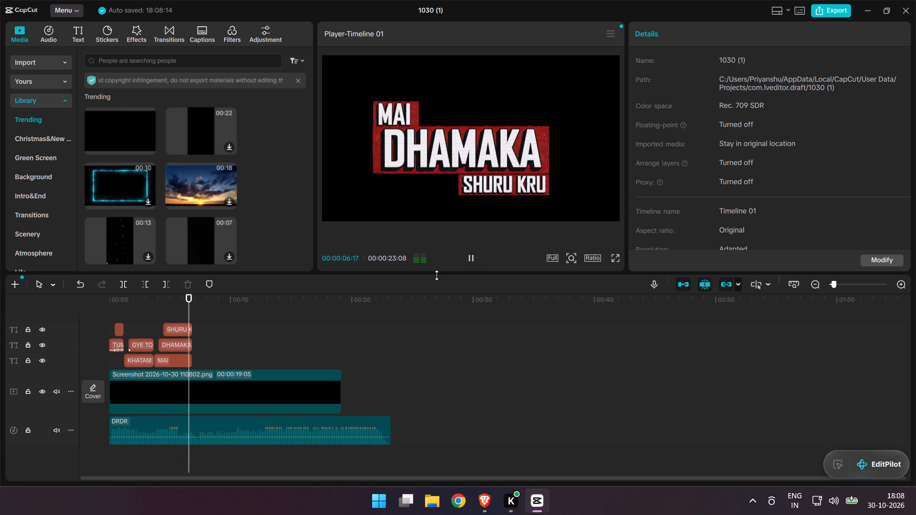
click(471, 258)
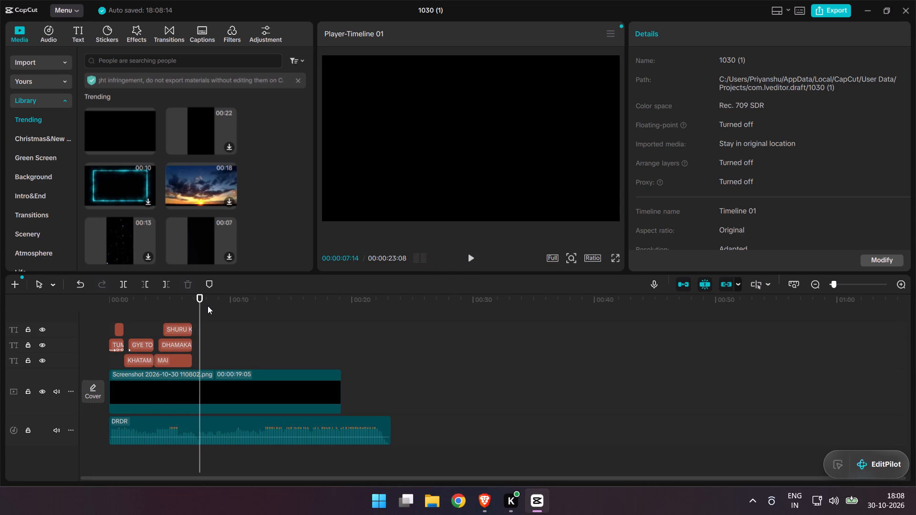
drag(202, 298, 171, 296)
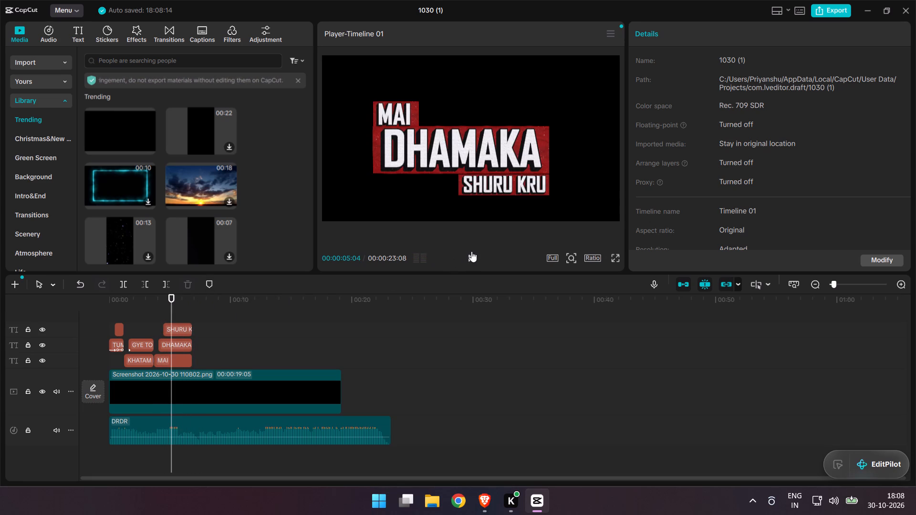
click(471, 251)
click(470, 254)
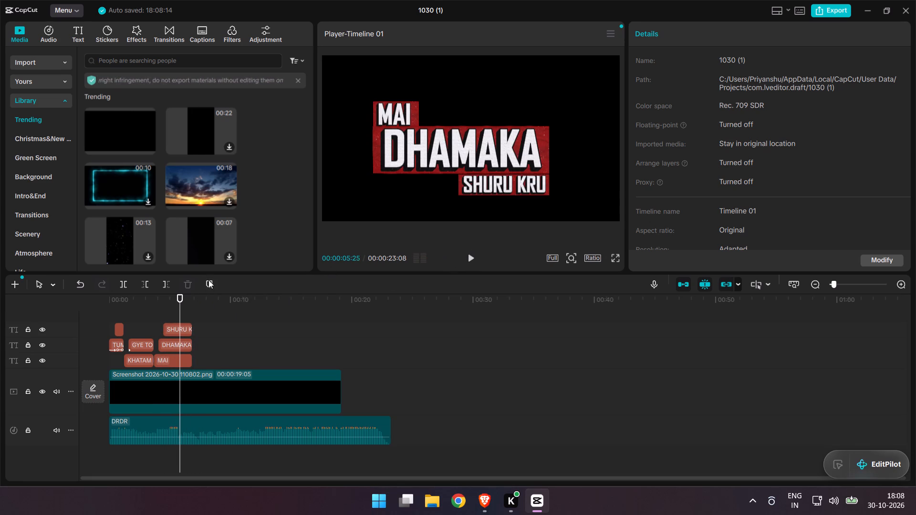
drag(180, 293, 176, 292)
click(167, 294)
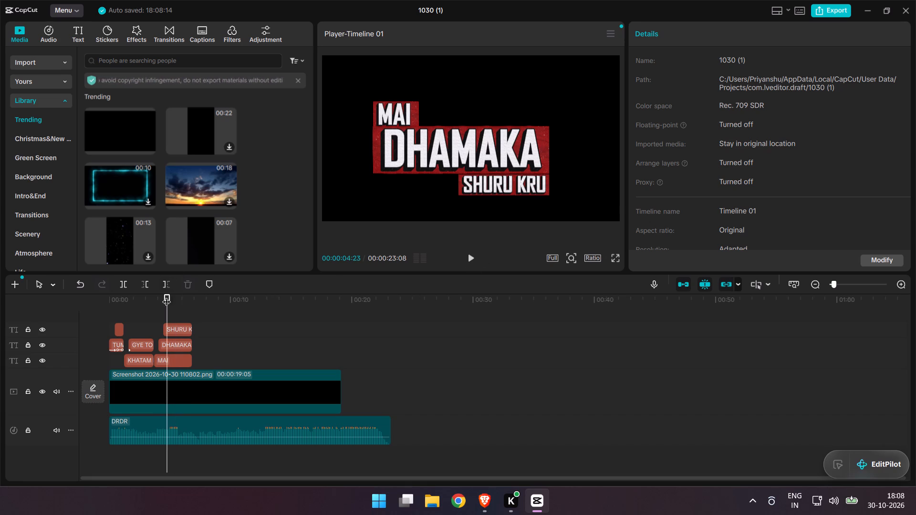
click(473, 256)
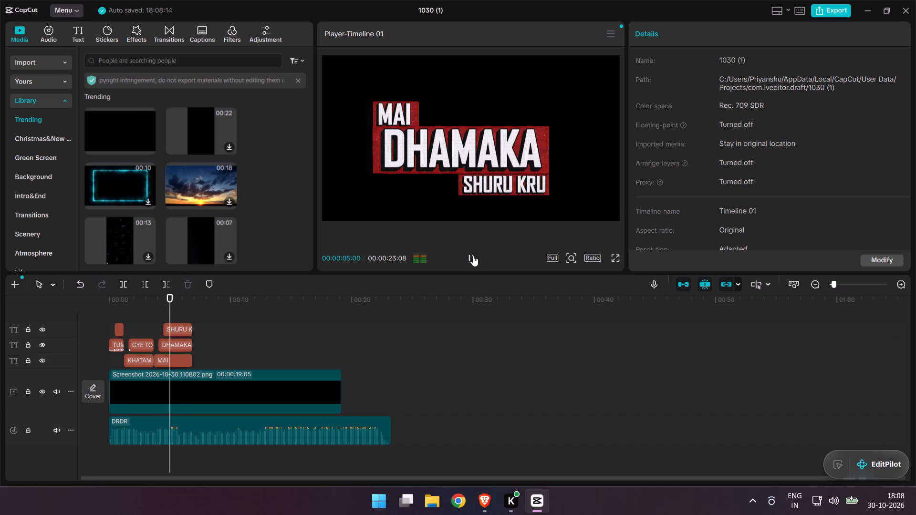
click(473, 256)
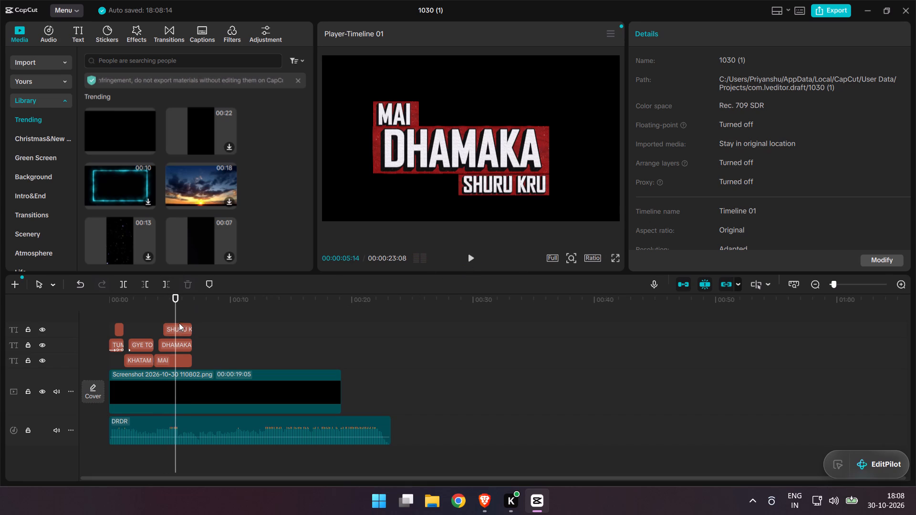
Trim the ends of the SHURU KRU, DHAMAKA and MAI text clips back to 00:00:05:14.
click(180, 326)
drag(192, 330, 183, 330)
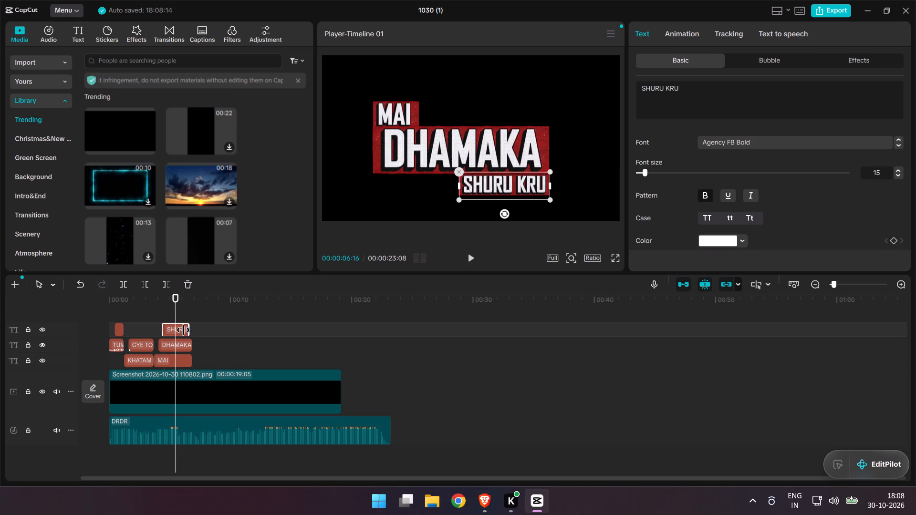
drag(183, 330, 175, 328)
click(182, 342)
drag(192, 346, 175, 343)
click(184, 361)
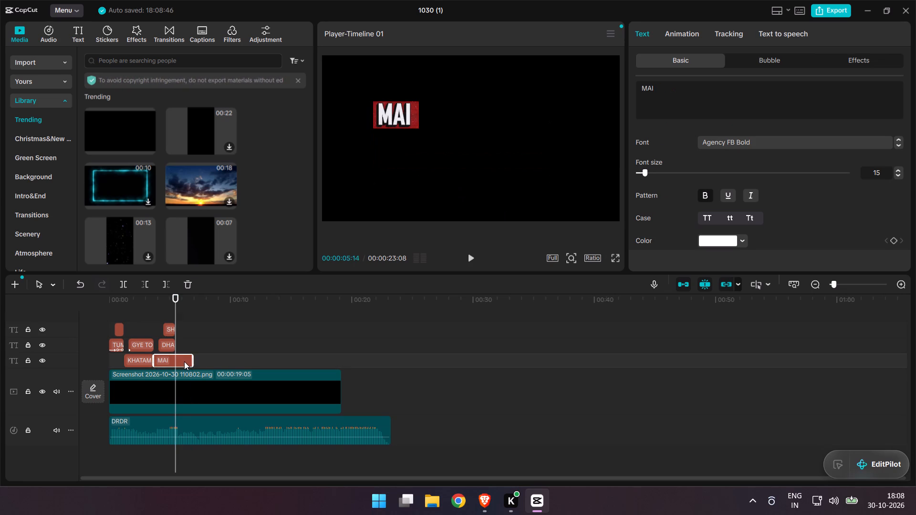
drag(193, 362, 174, 359)
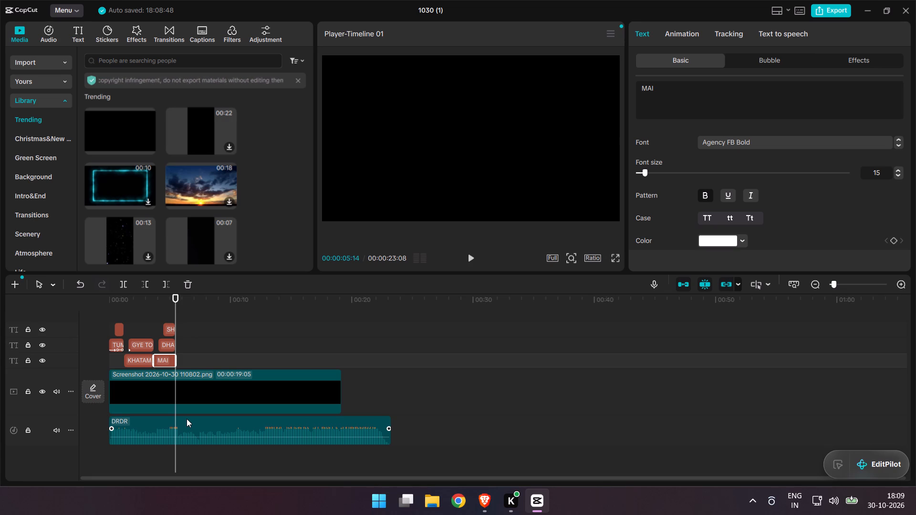
Play the sequence from the start past the trimmed lyric clips to check their timing against the audio.
drag(177, 295, 73, 297)
click(473, 258)
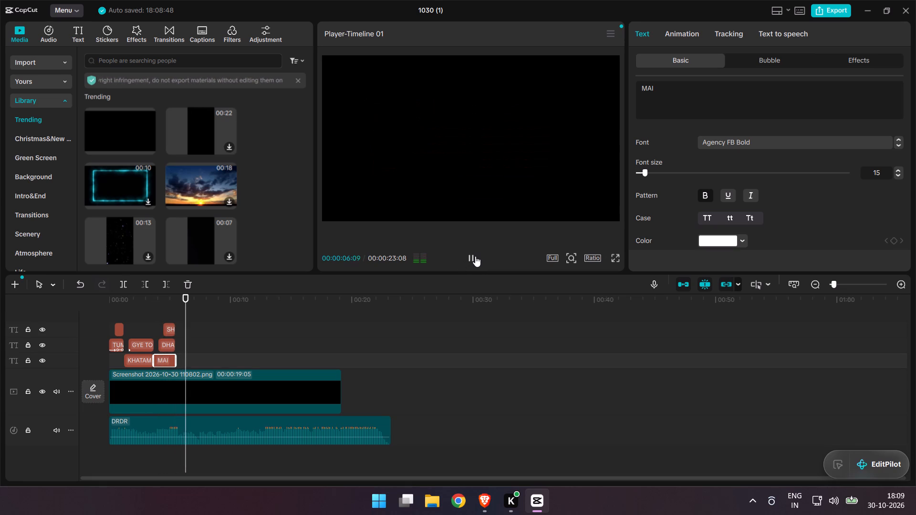
click(475, 256)
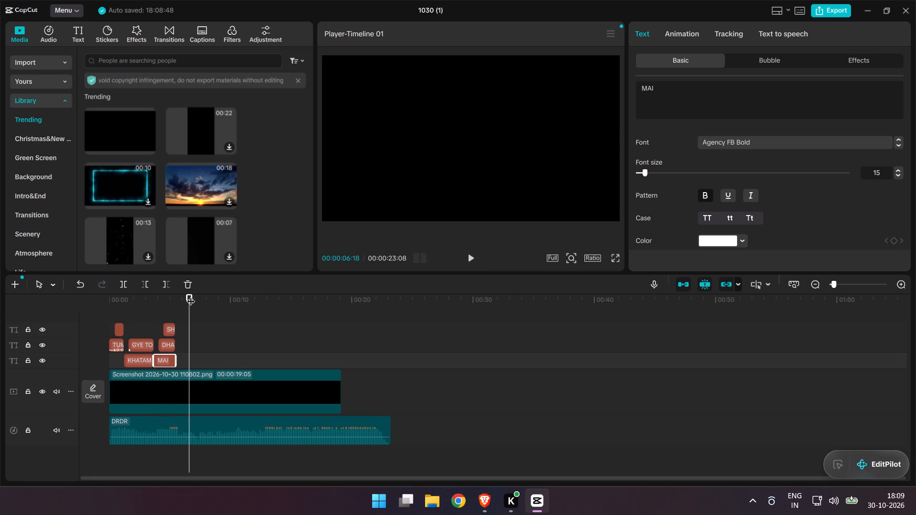
Add a default text clip directly after the MAI clip at 00:00:05:14 and change its text to LADIES.
drag(190, 294, 176, 290)
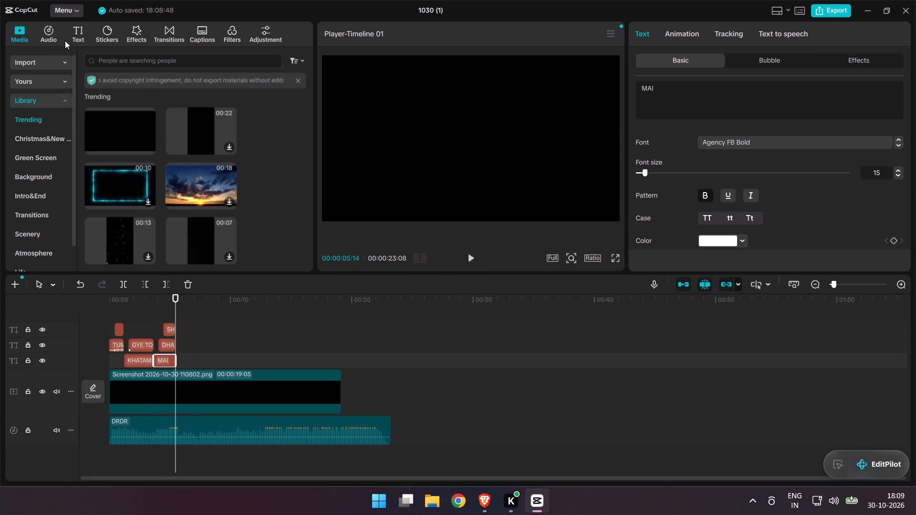
click(81, 33)
click(49, 66)
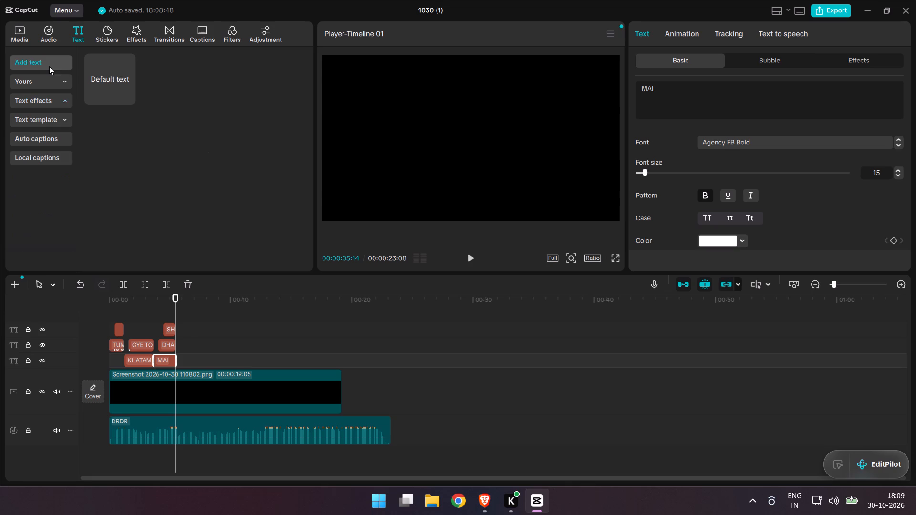
click(104, 83)
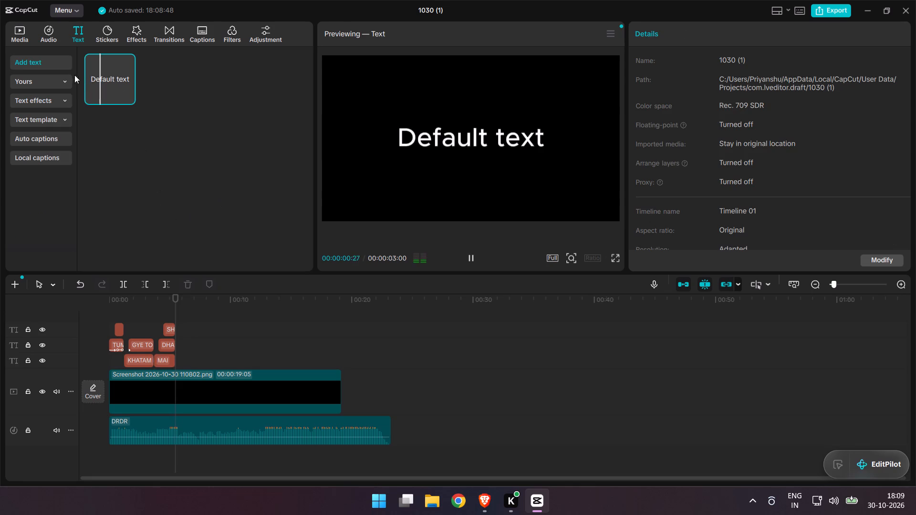
drag(102, 87, 180, 359)
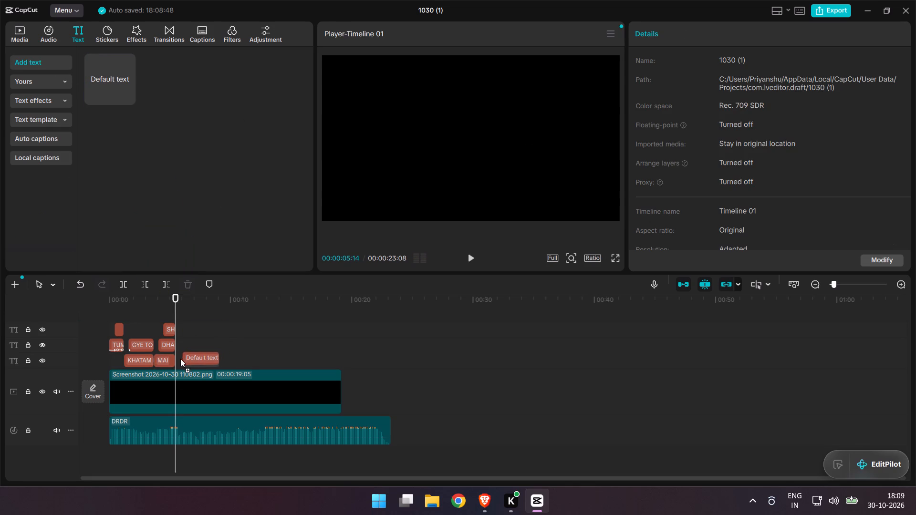
drag(180, 359, 176, 362)
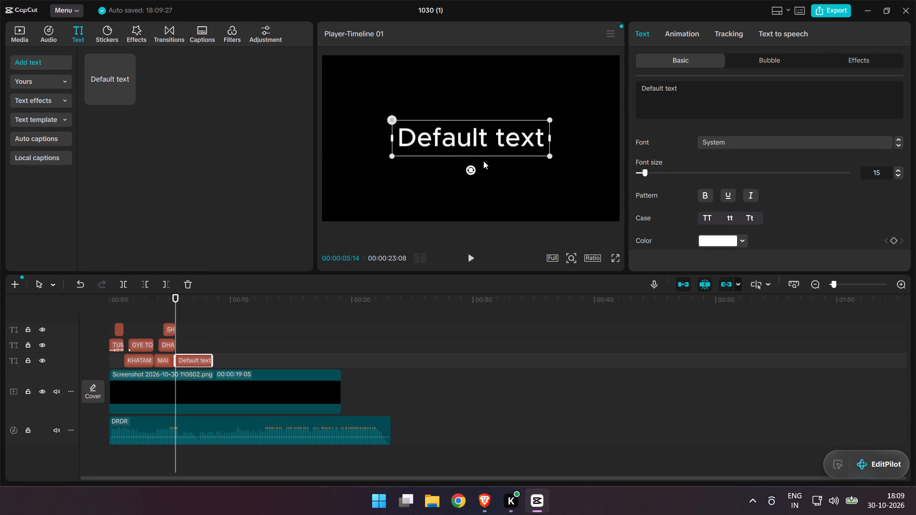
click(486, 138)
click(542, 134)
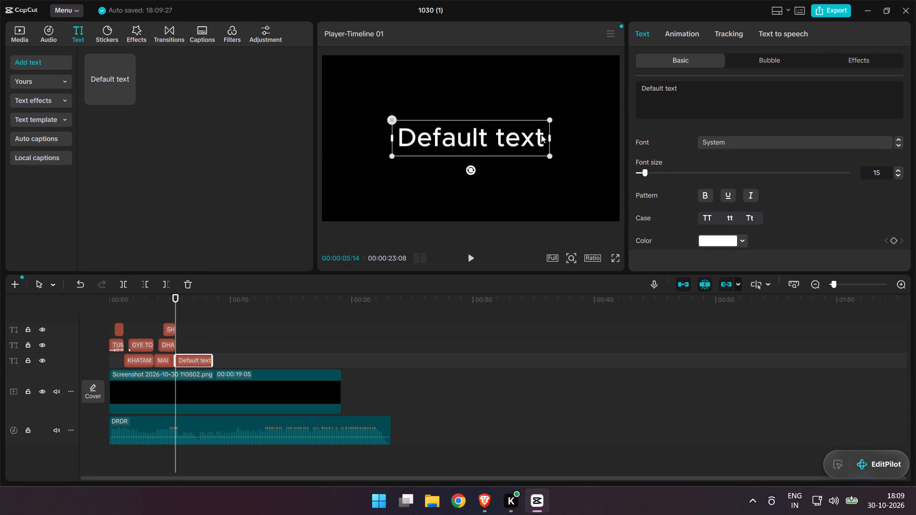
click(541, 134)
text(LA)
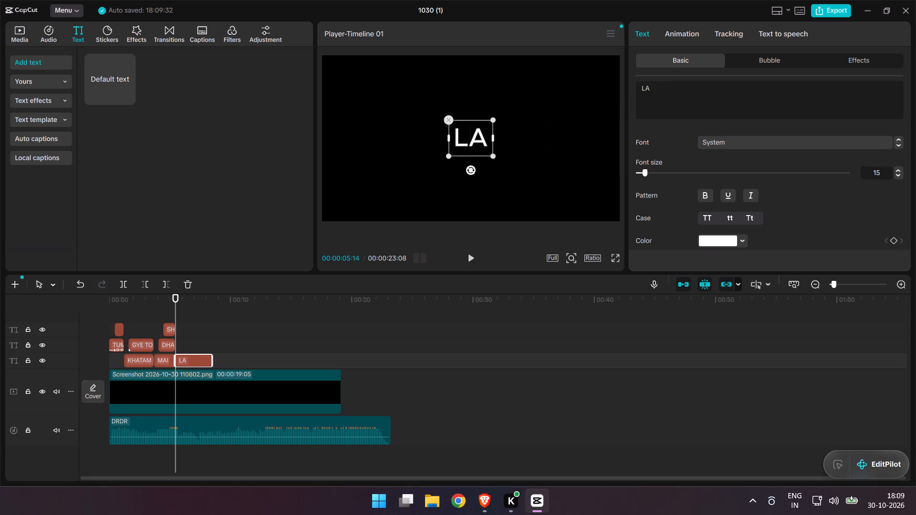
text(DIES)
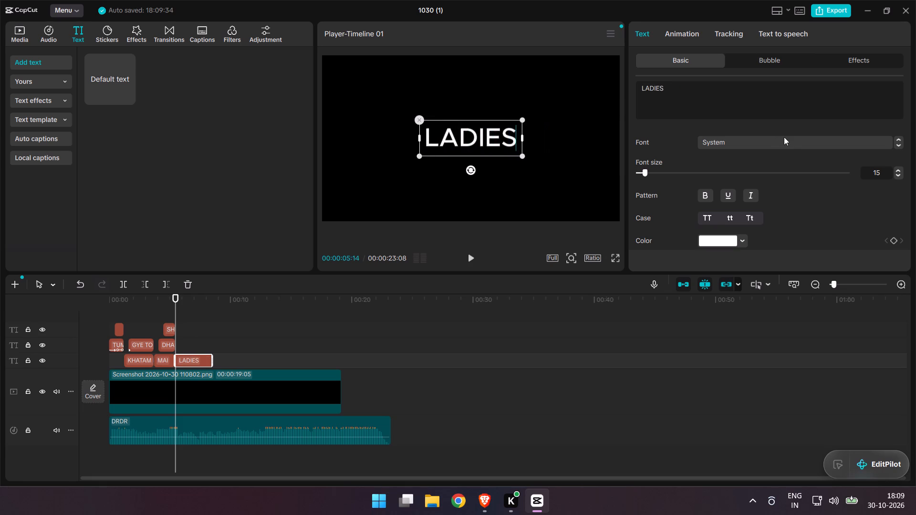
Set the LADIES text's font to Agency FB Bold and apply the bold pattern.
double_click(896, 140)
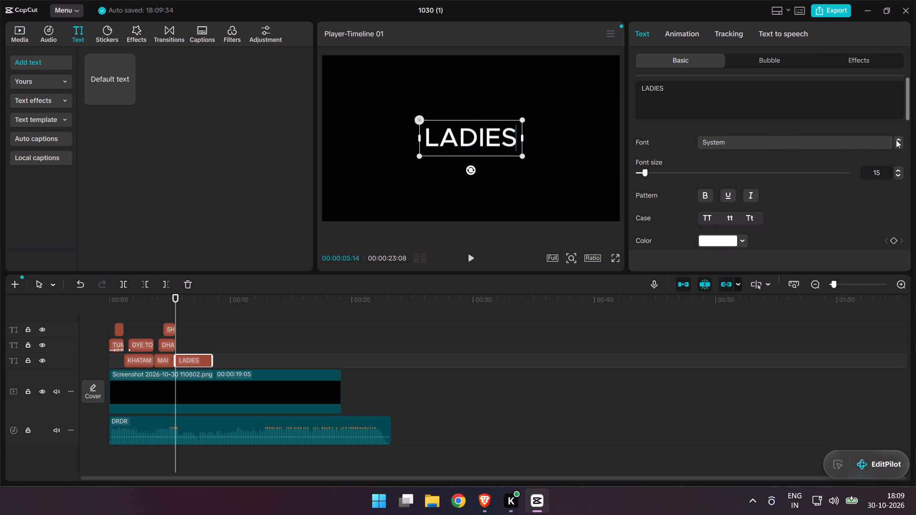
click(898, 140)
click(897, 143)
click(897, 143)
click(897, 143)
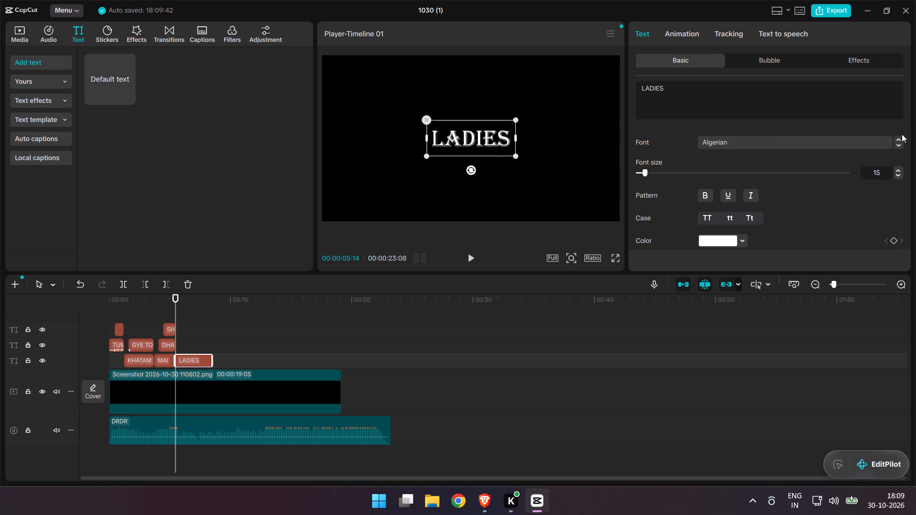
click(898, 139)
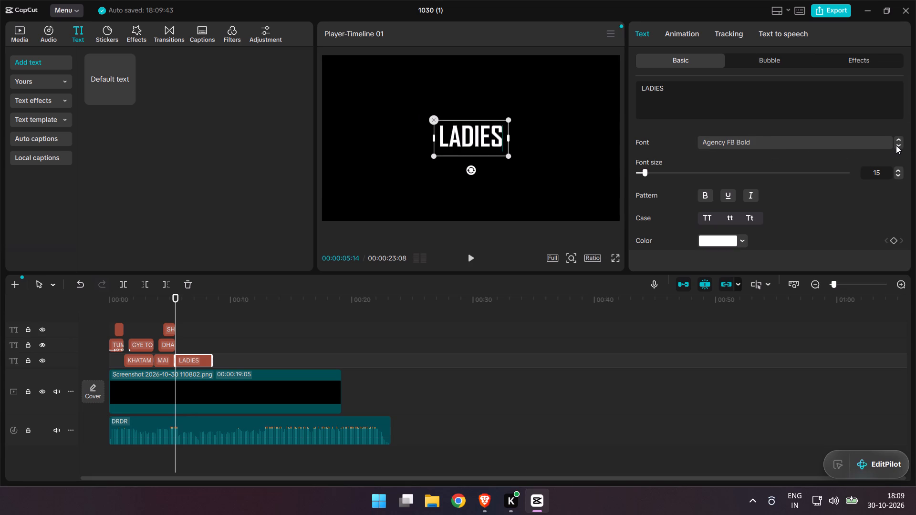
click(897, 145)
click(899, 143)
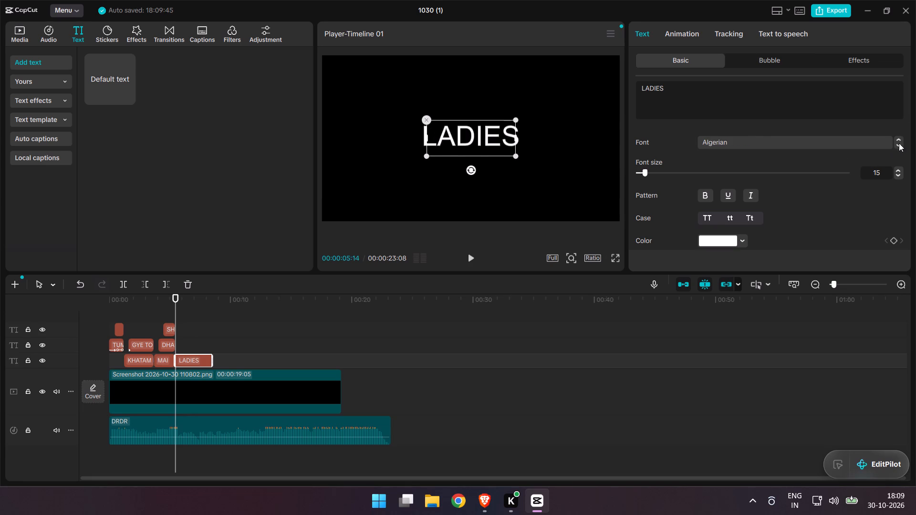
click(899, 143)
double_click(898, 137)
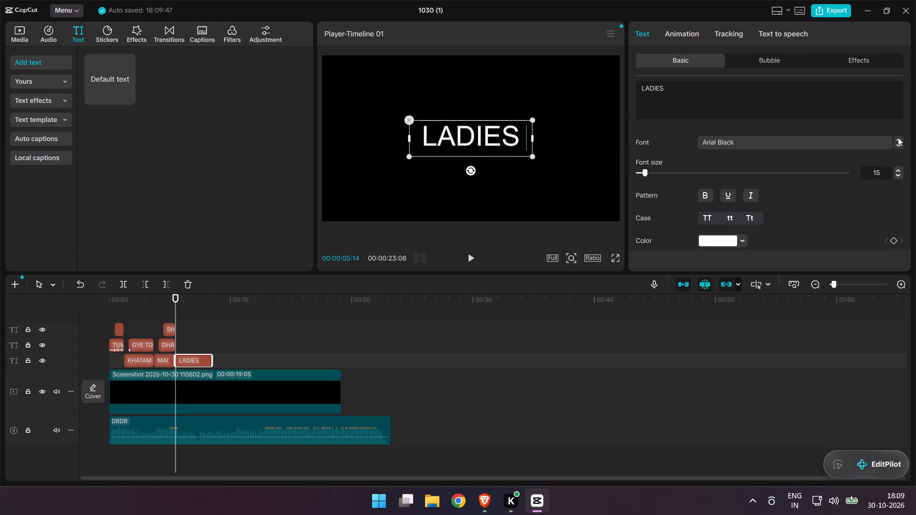
click(898, 137)
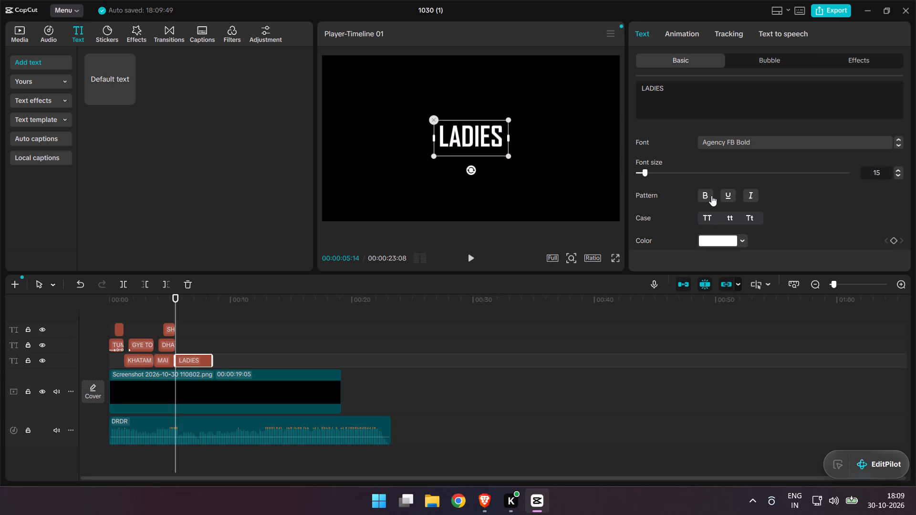
click(709, 195)
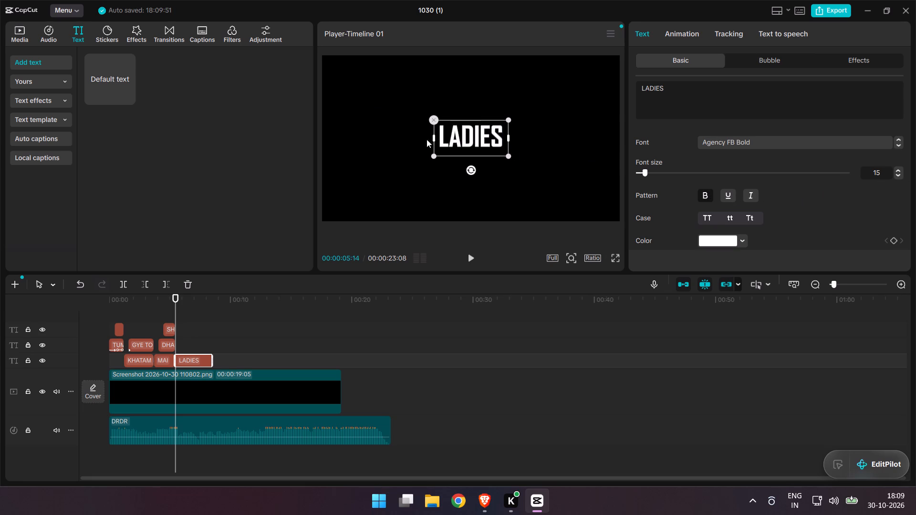
Move the LADIES text horizontally to the left side of the video frame, keeping it at mid-height.
click(378, 146)
click(437, 133)
drag(475, 136, 379, 137)
Look through the Trending text effects for a style that suits the LADIES text.
click(847, 56)
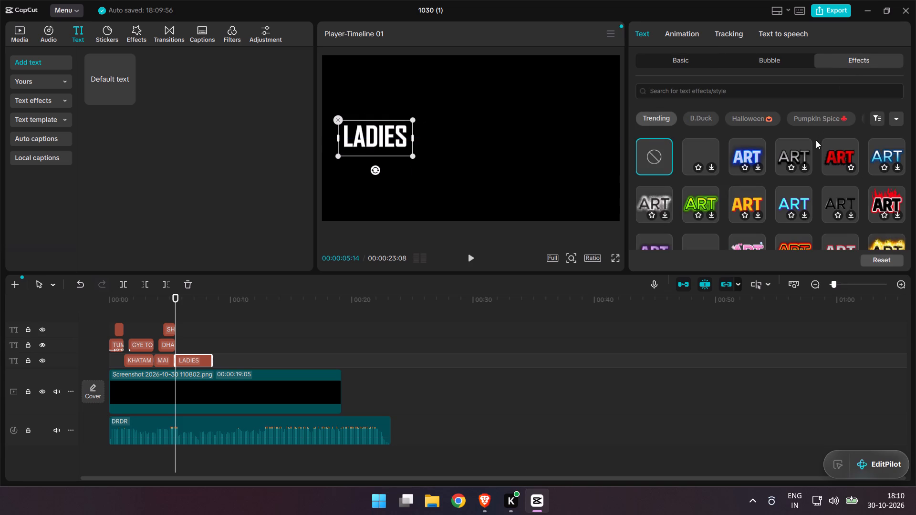
scroll(812, 146, down, 4)
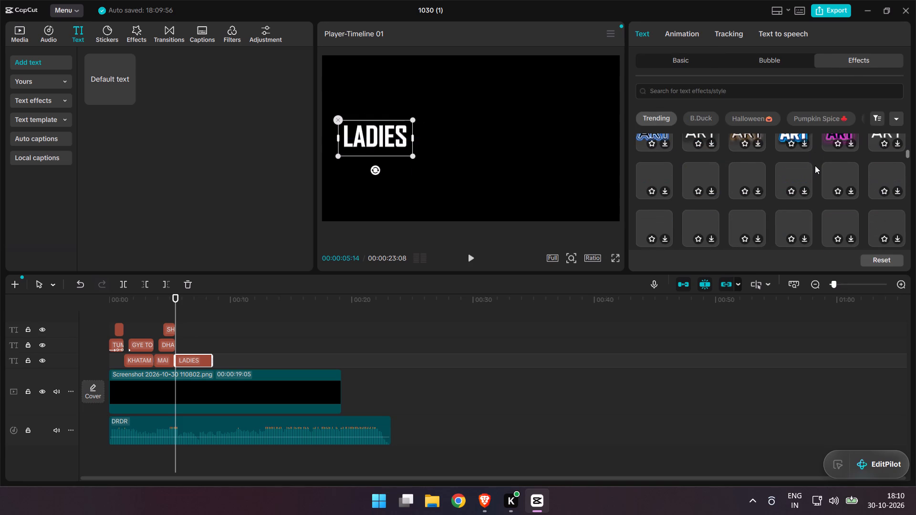
scroll(815, 165, down, 4)
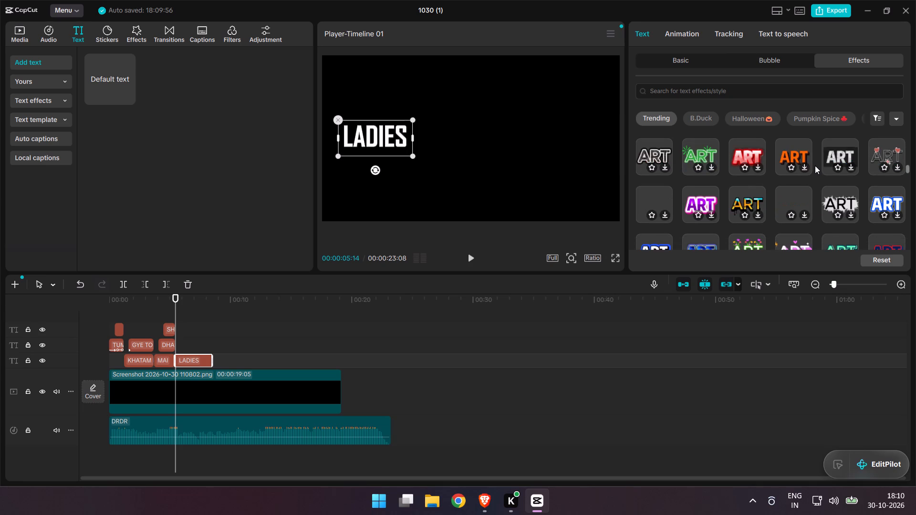
scroll(815, 165, down, 4)
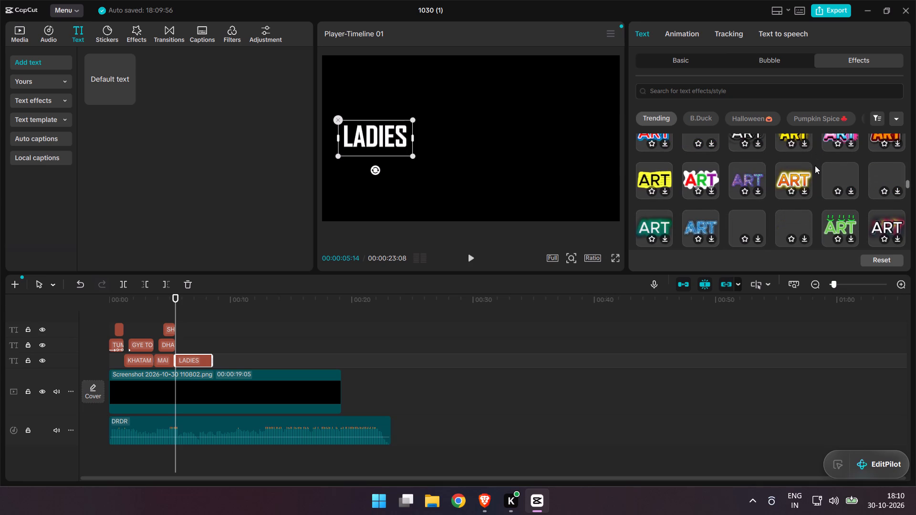
scroll(815, 165, down, 4)
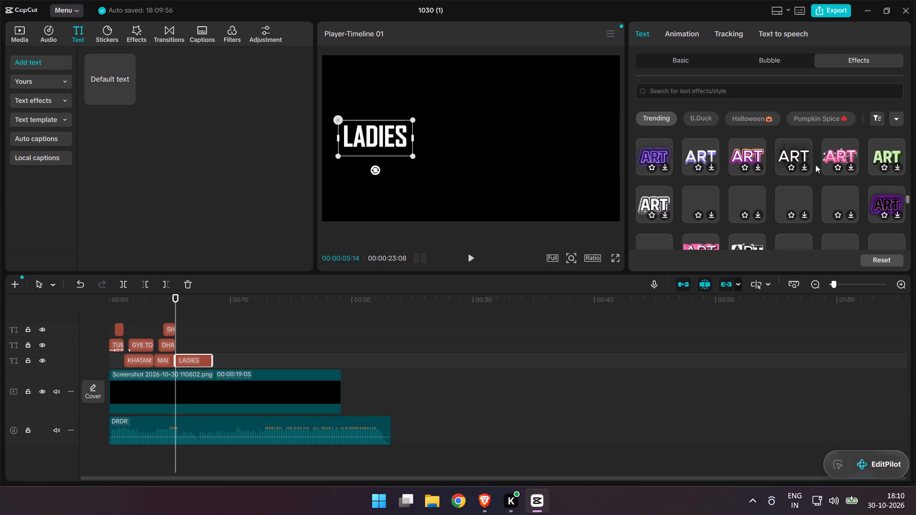
scroll(815, 165, down, 3)
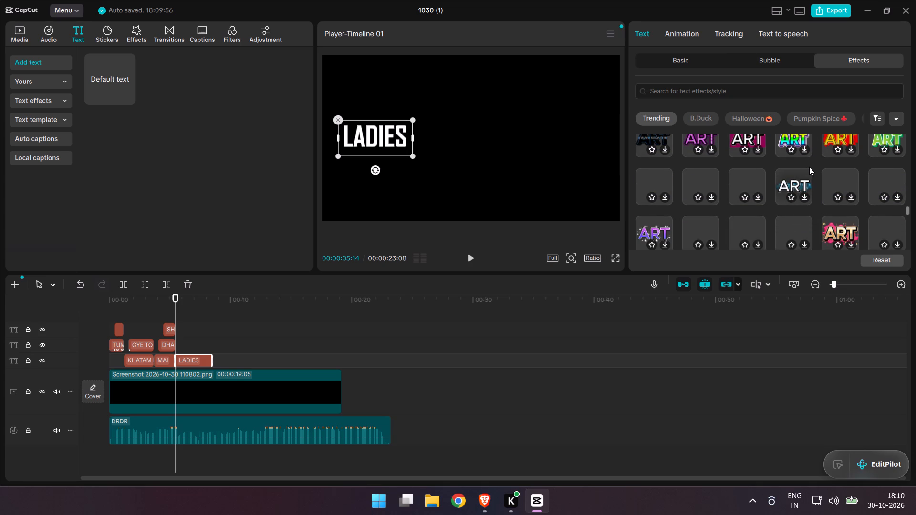
scroll(826, 197, down, 2)
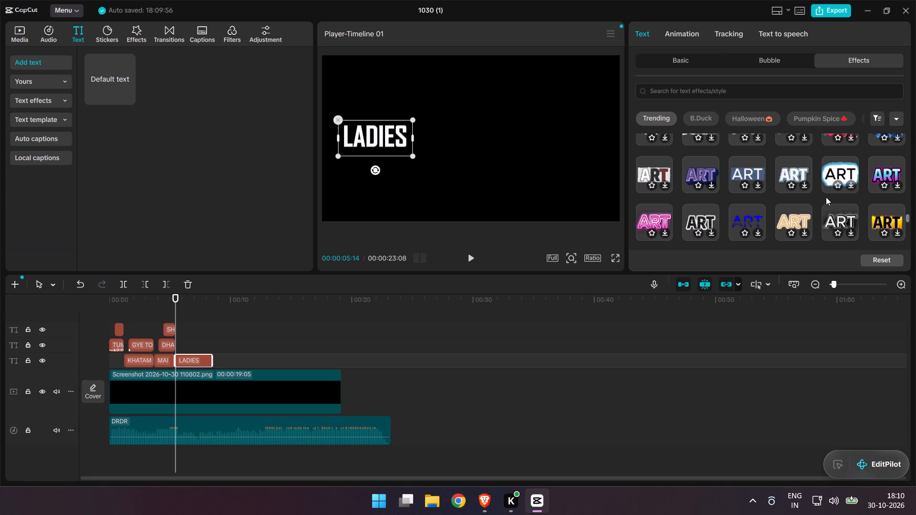
scroll(826, 197, down, 3)
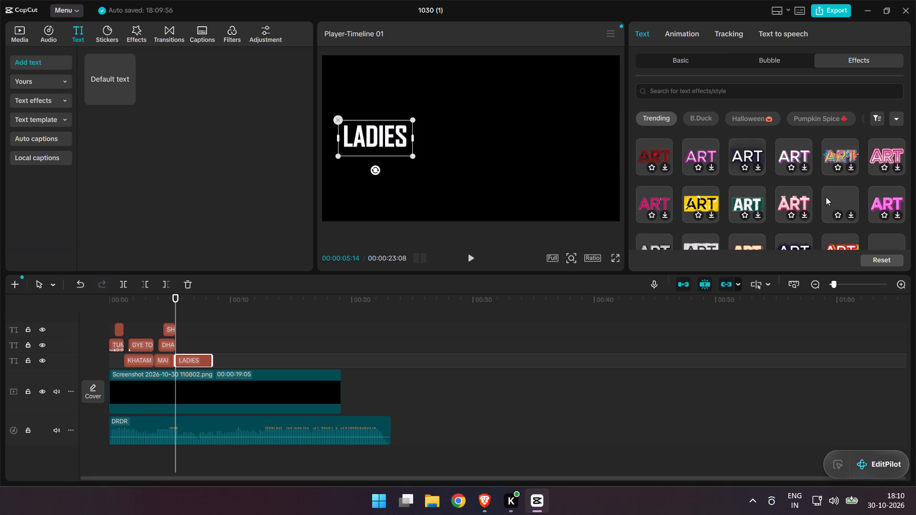
scroll(826, 197, down, 3)
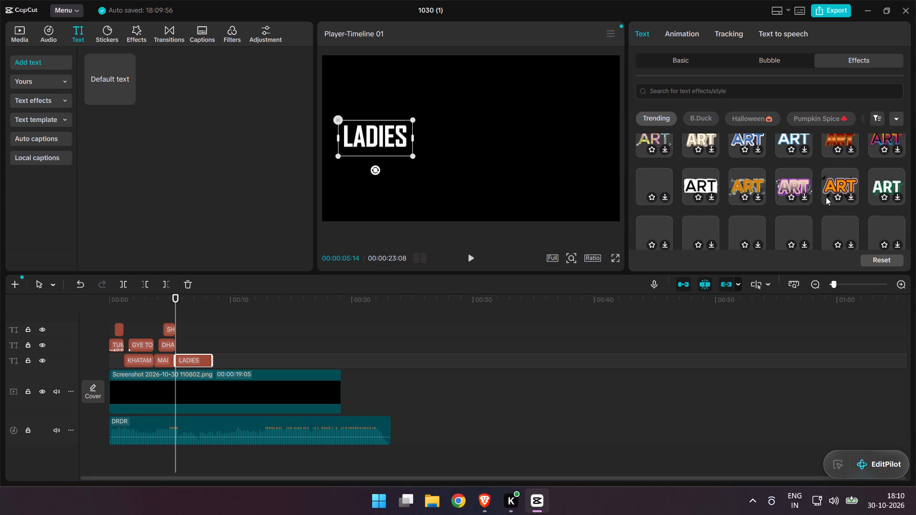
scroll(826, 197, down, 1)
scroll(826, 197, up, 1)
scroll(826, 197, down, 2)
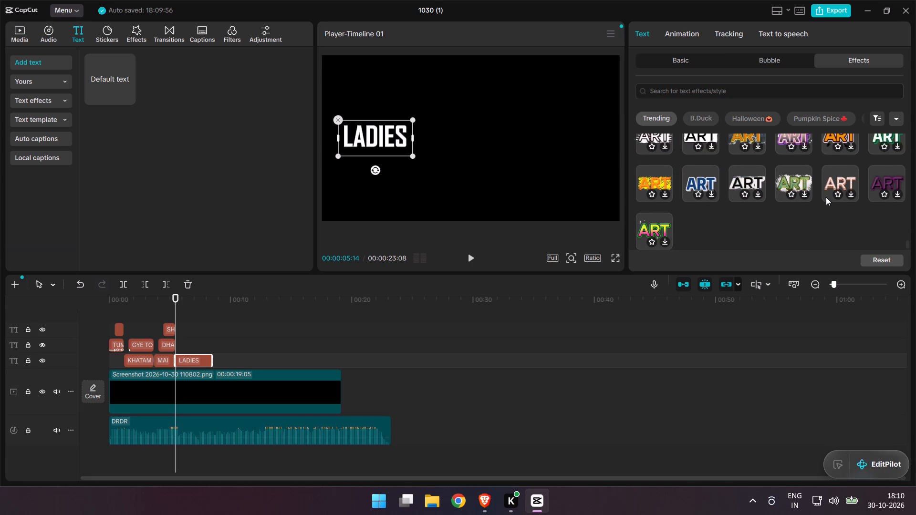
scroll(826, 197, down, 3)
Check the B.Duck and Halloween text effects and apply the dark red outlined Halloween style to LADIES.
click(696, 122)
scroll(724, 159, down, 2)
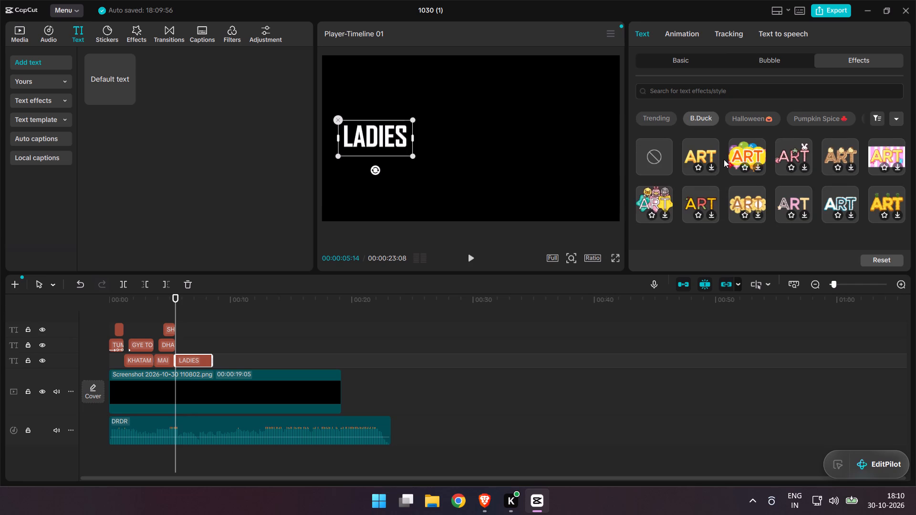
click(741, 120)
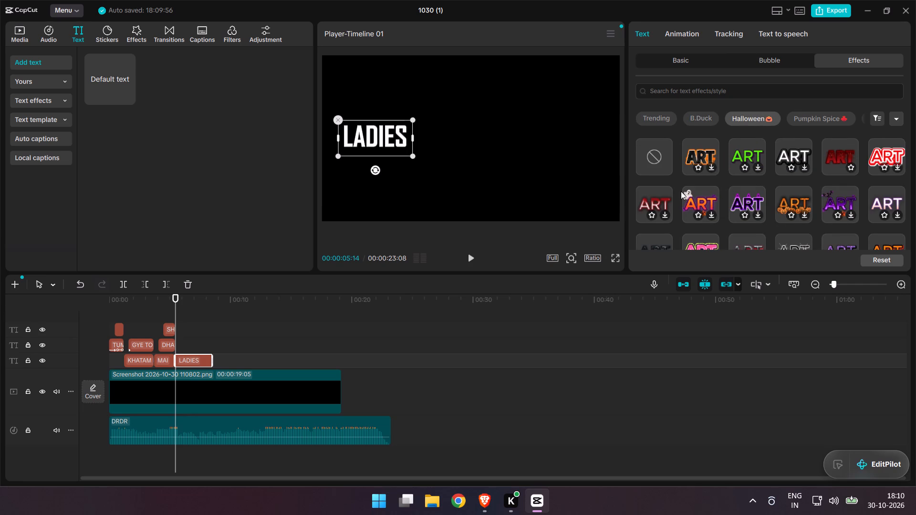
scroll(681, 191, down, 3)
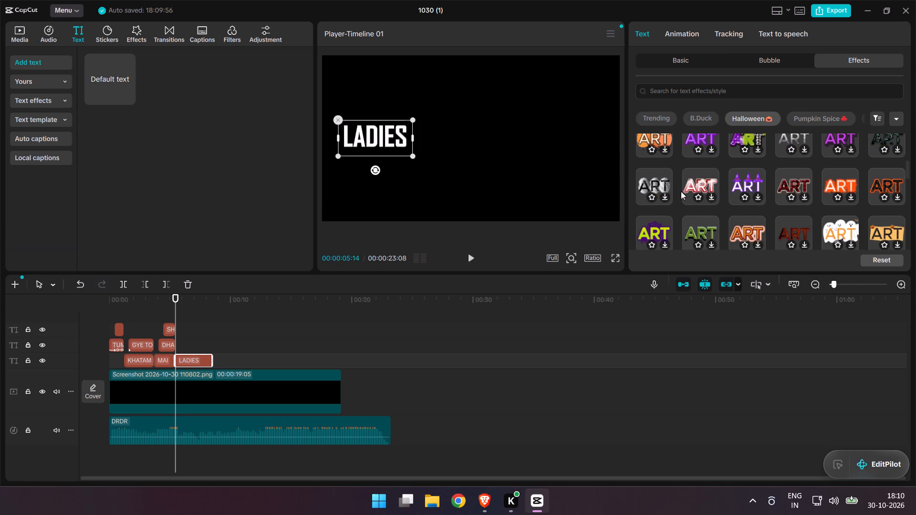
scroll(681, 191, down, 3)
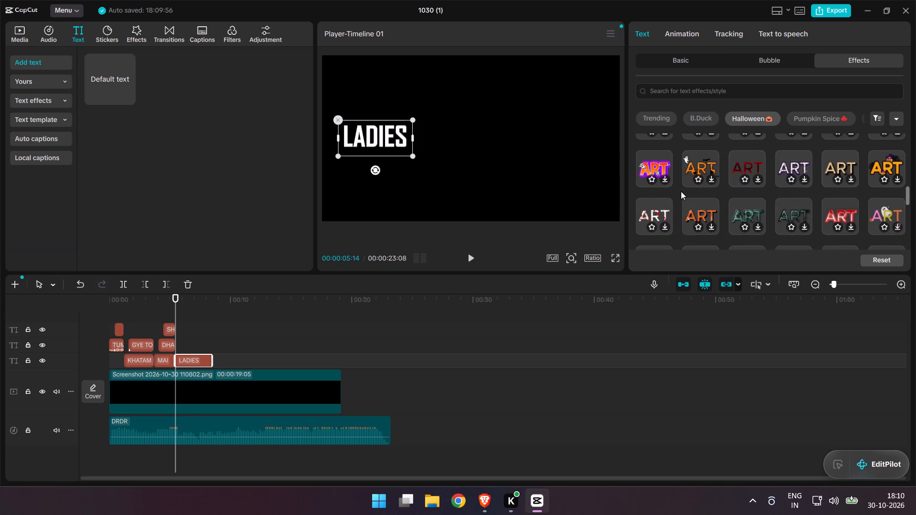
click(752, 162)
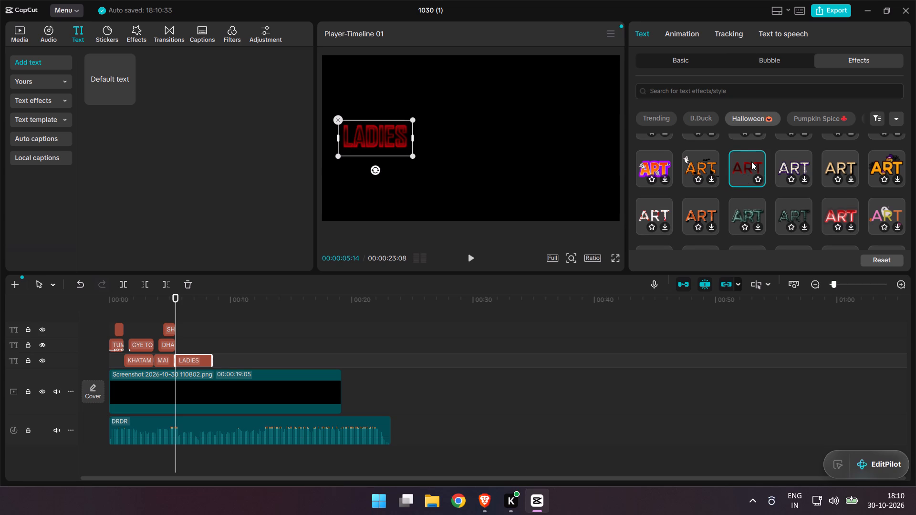
Look through the remaining Halloween effects and the Pumpkin Spice effects for an alternative style for LADIES.
scroll(751, 162, down, 4)
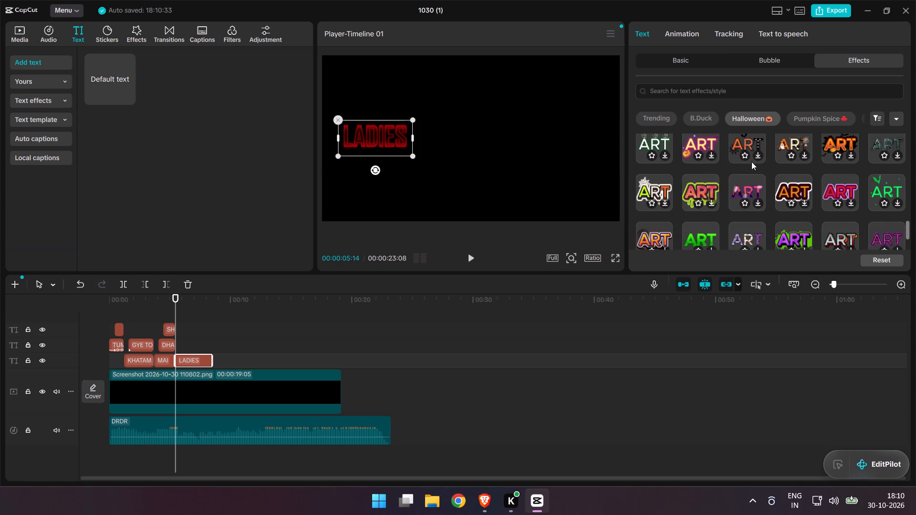
scroll(751, 162, down, 4)
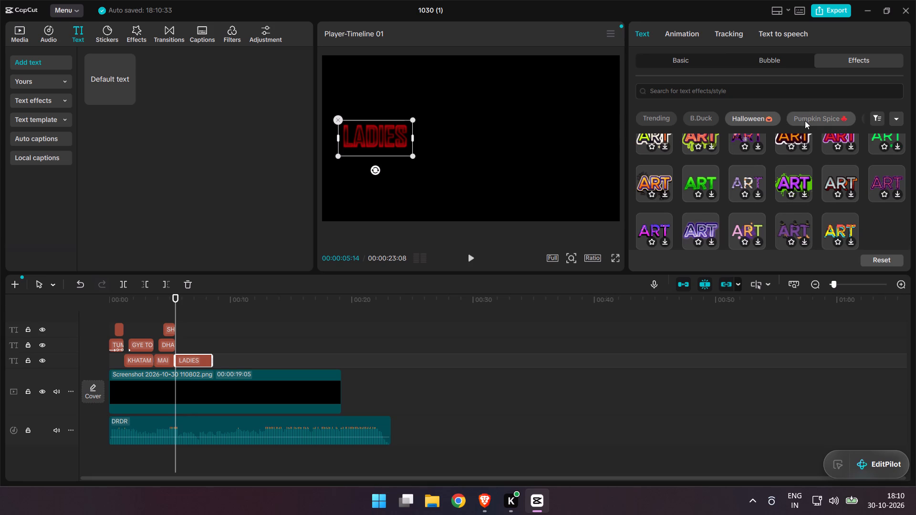
click(808, 120)
scroll(756, 174, down, 2)
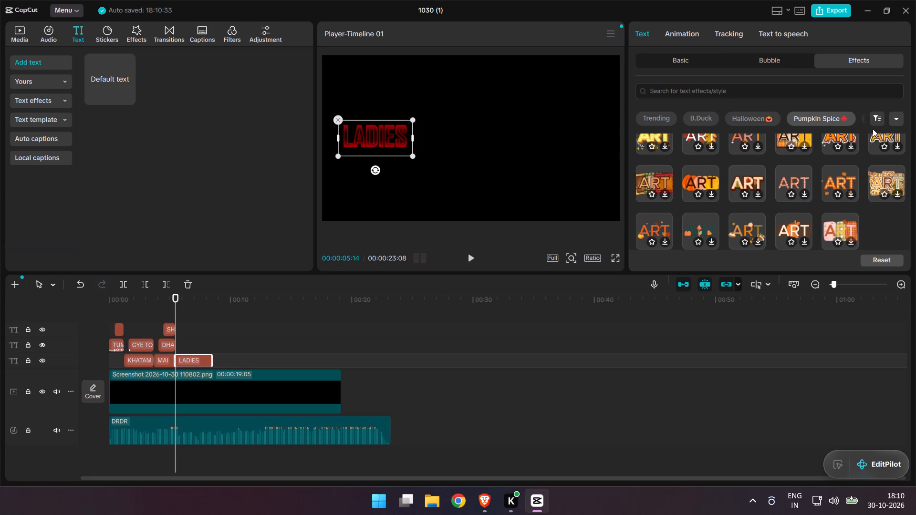
drag(850, 119, 792, 112)
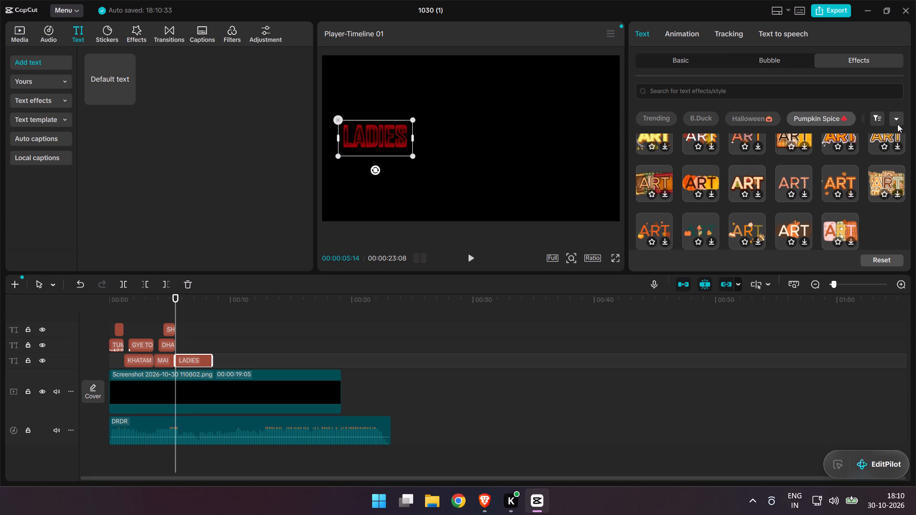
Apply the plain dark red text effect from the Classic category to the LADIES text.
click(899, 118)
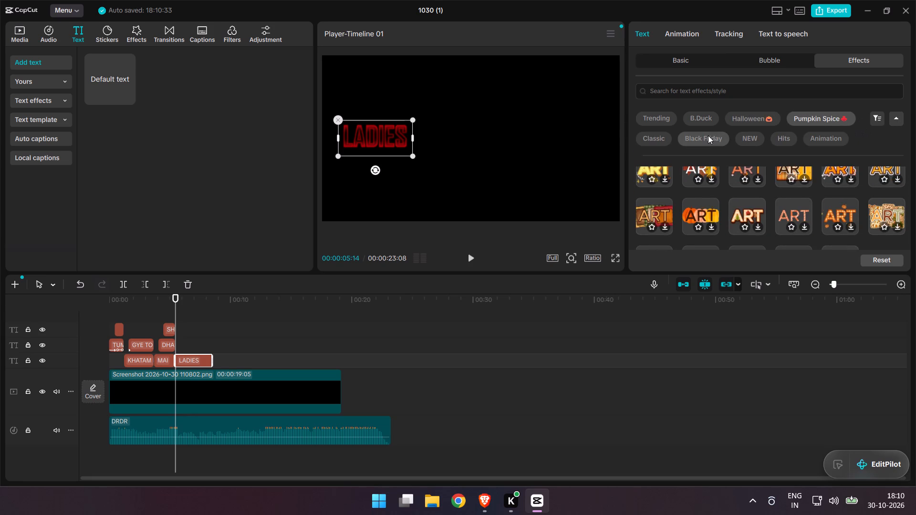
click(645, 137)
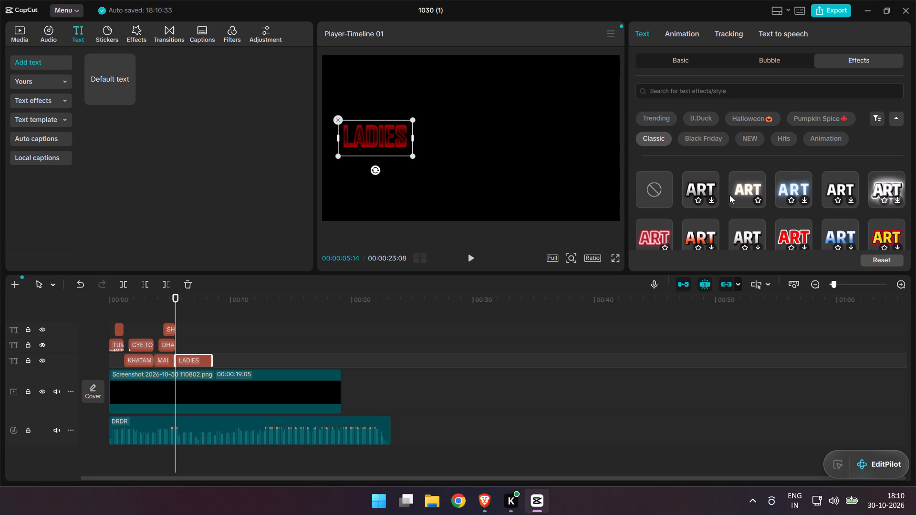
scroll(729, 195, down, 4)
scroll(729, 195, up, 2)
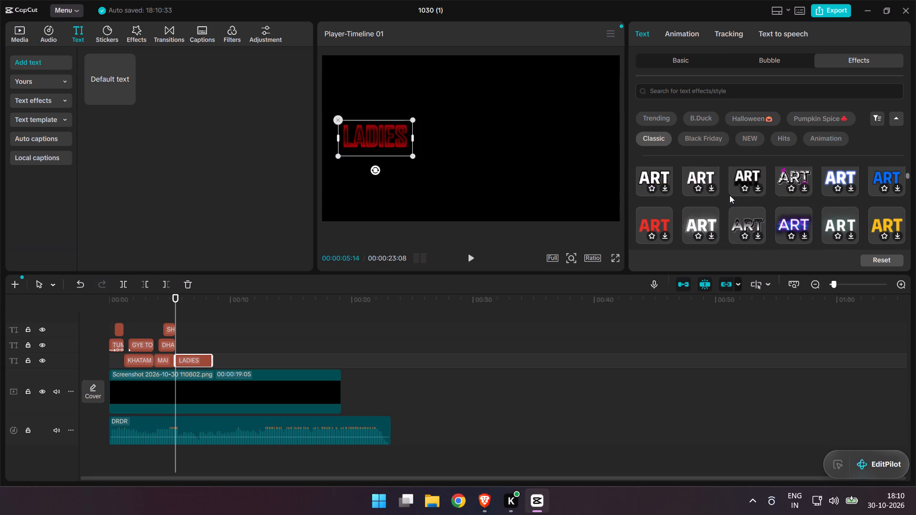
scroll(729, 195, down, 3)
scroll(729, 195, up, 1)
scroll(729, 195, down, 1)
scroll(729, 195, up, 1)
scroll(724, 195, down, 3)
scroll(724, 195, up, 2)
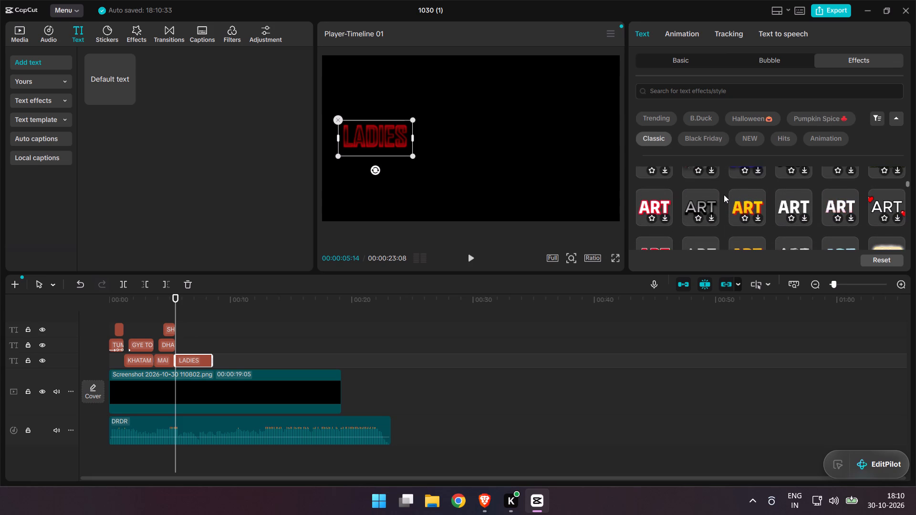
scroll(724, 195, down, 2)
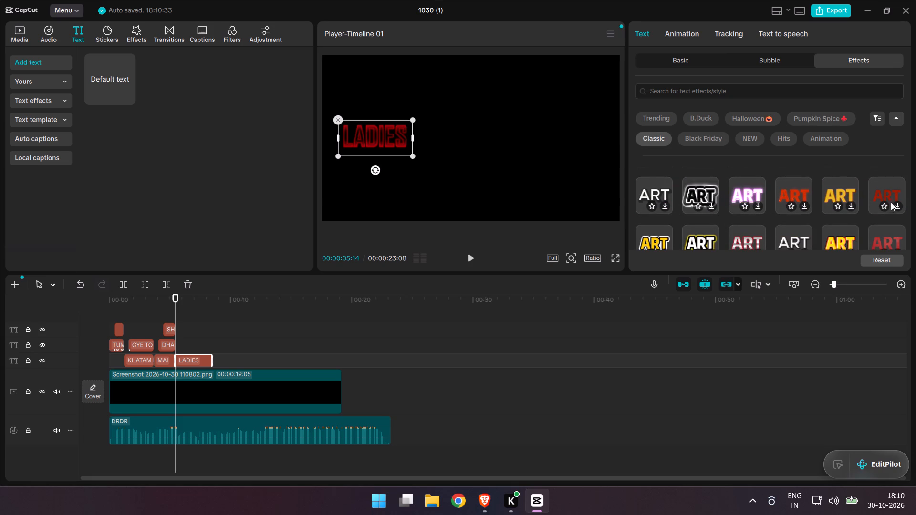
click(884, 195)
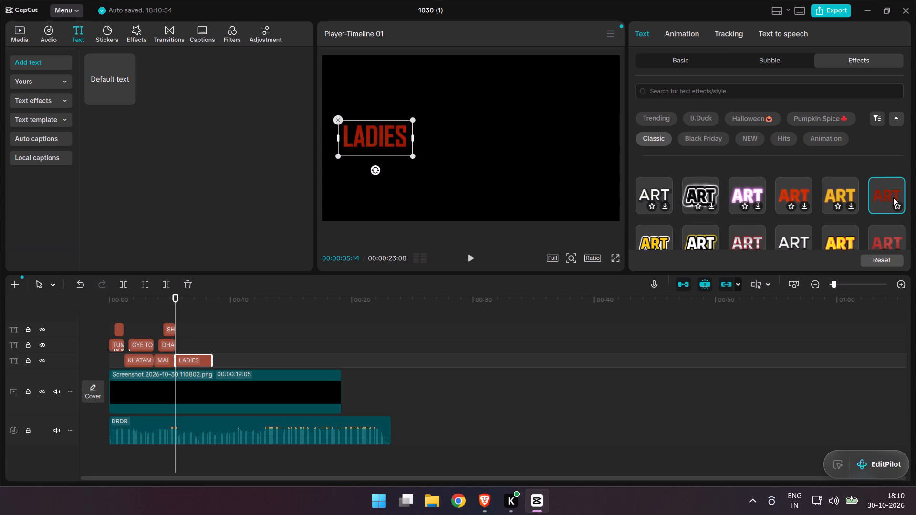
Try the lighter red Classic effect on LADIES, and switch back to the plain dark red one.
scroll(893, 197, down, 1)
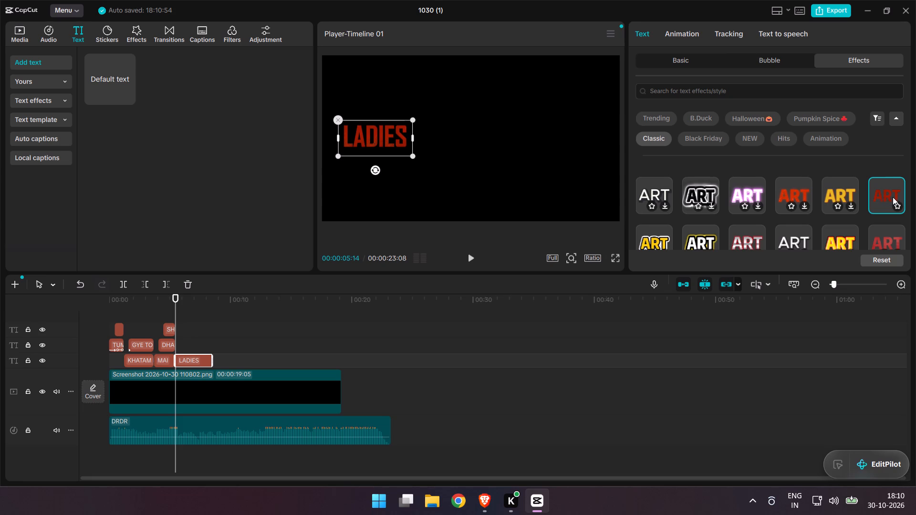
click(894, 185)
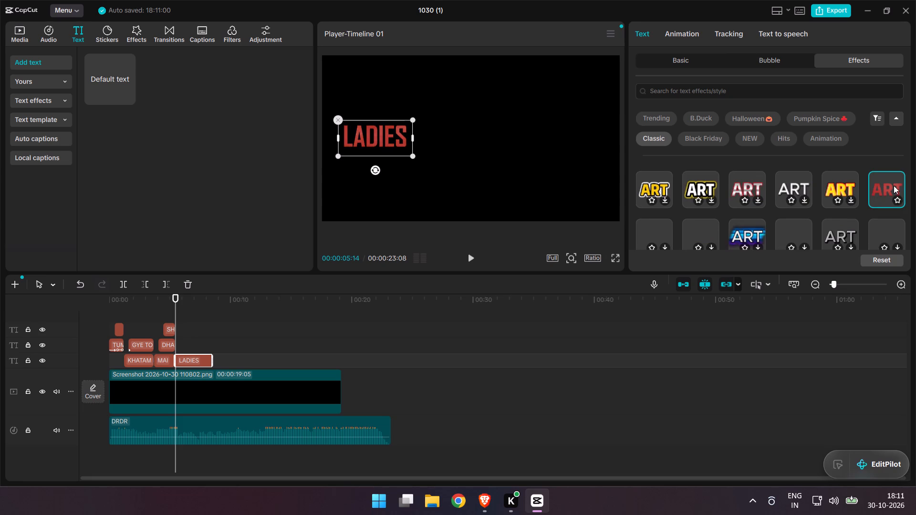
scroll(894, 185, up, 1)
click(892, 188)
Look through the remaining Classic text effects for an alternative style for the LADIES text.
scroll(878, 207, down, 1)
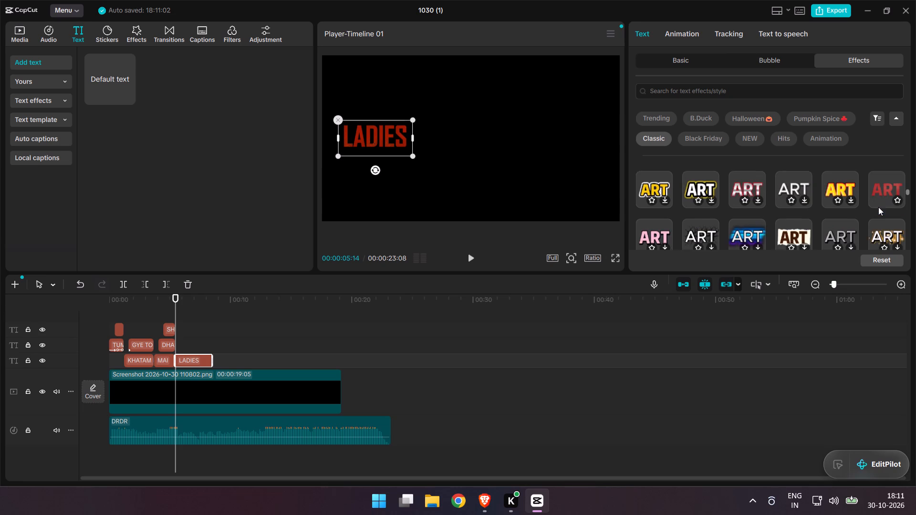
scroll(878, 208, down, 3)
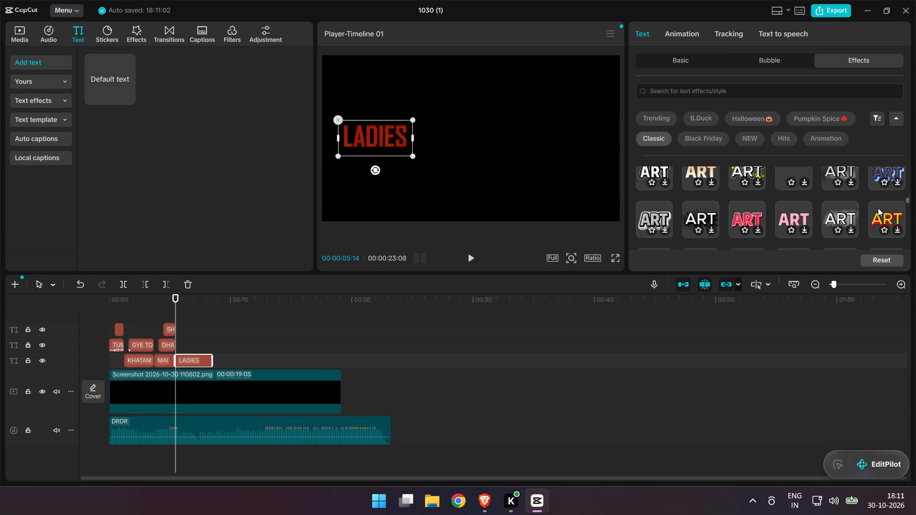
scroll(878, 208, down, 2)
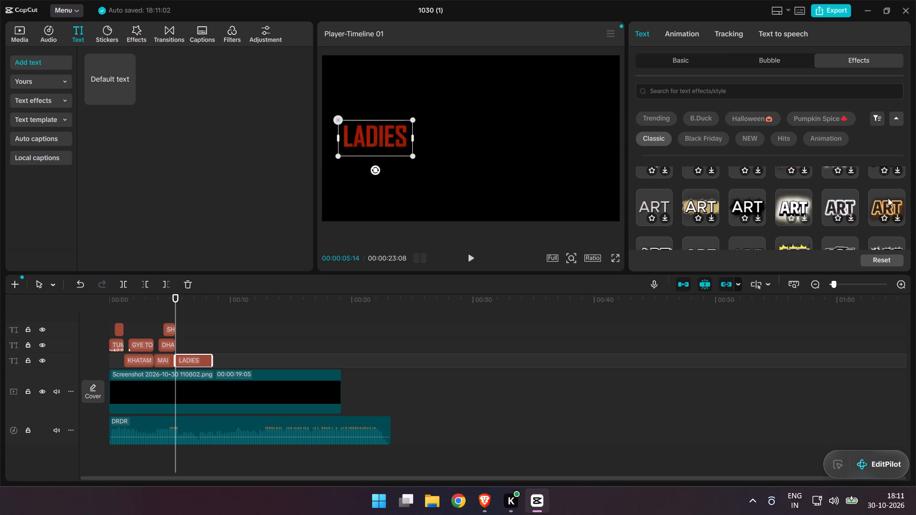
scroll(895, 195, down, 1)
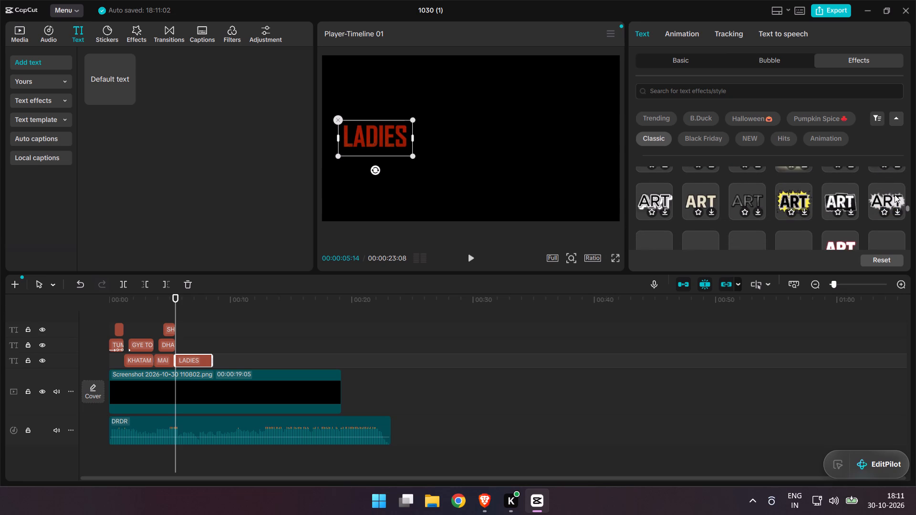
scroll(895, 195, down, 2)
scroll(895, 195, up, 2)
scroll(895, 195, down, 1)
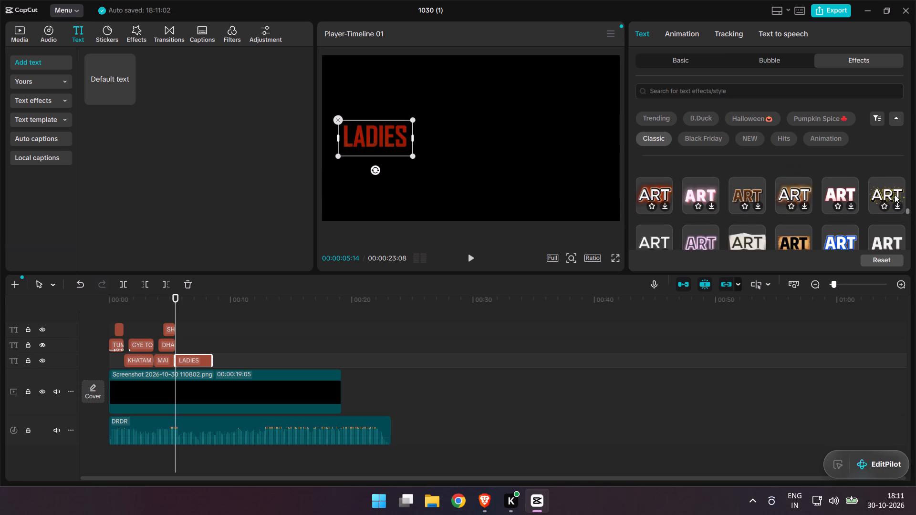
scroll(895, 195, down, 7)
scroll(895, 195, up, 1)
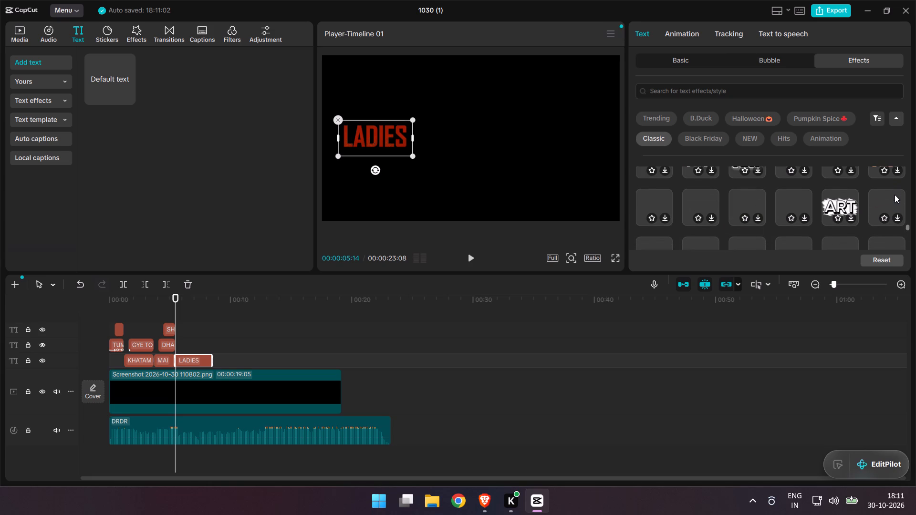
scroll(895, 195, down, 2)
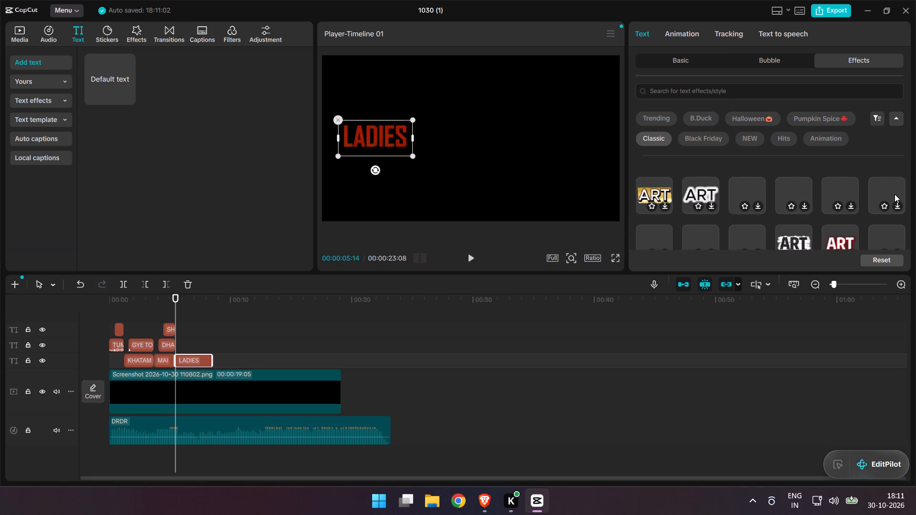
scroll(895, 194, down, 2)
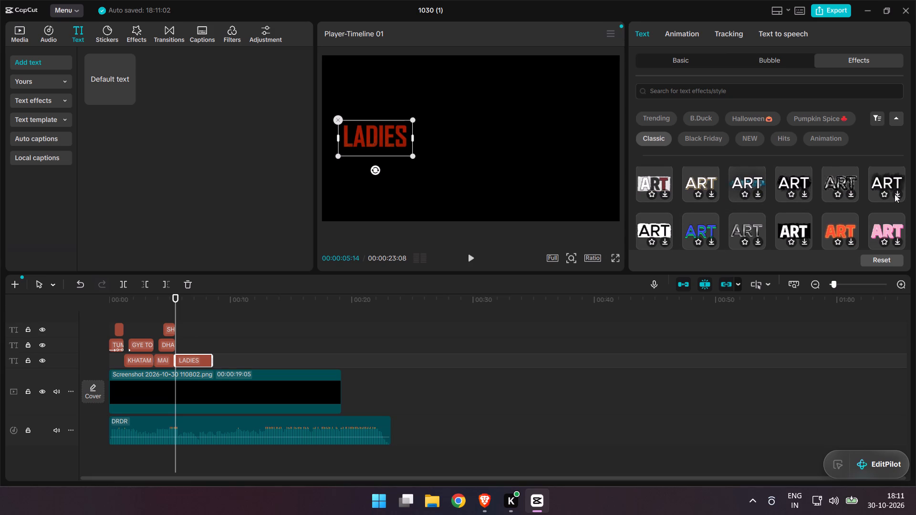
scroll(895, 194, down, 2)
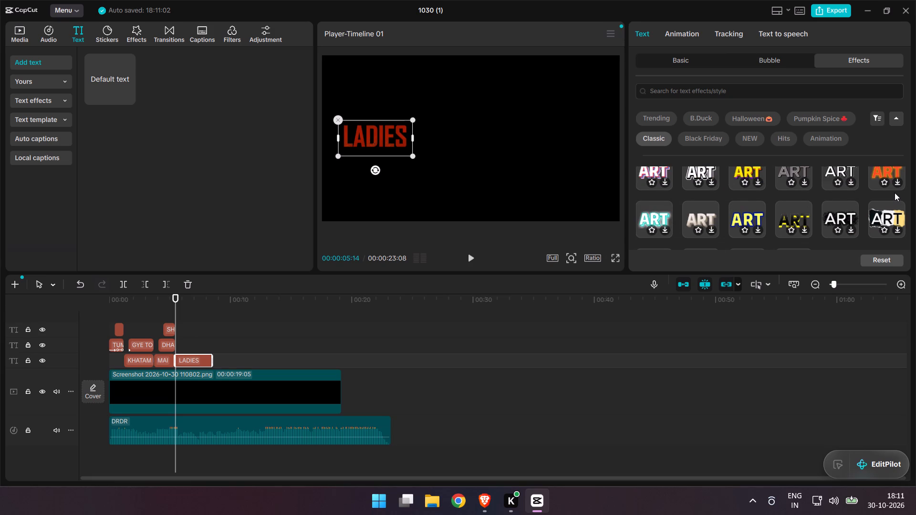
scroll(894, 190, down, 1)
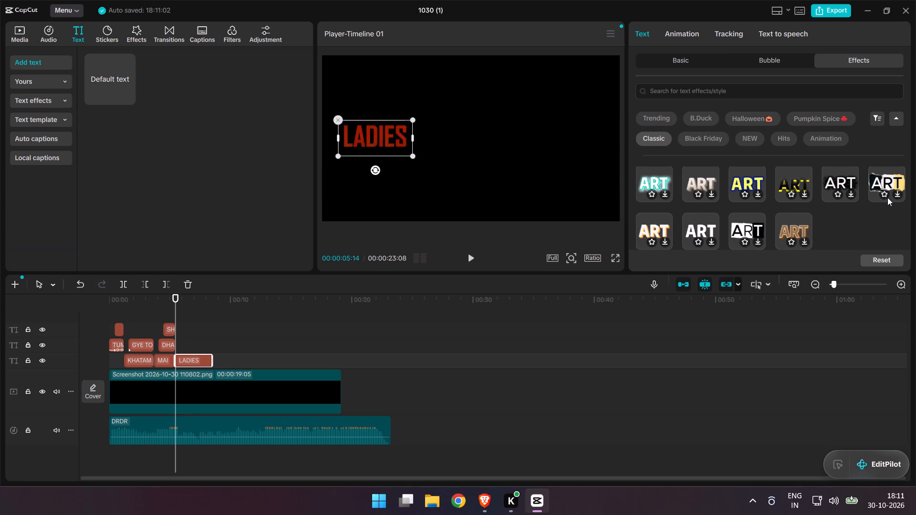
scroll(884, 199, down, 1)
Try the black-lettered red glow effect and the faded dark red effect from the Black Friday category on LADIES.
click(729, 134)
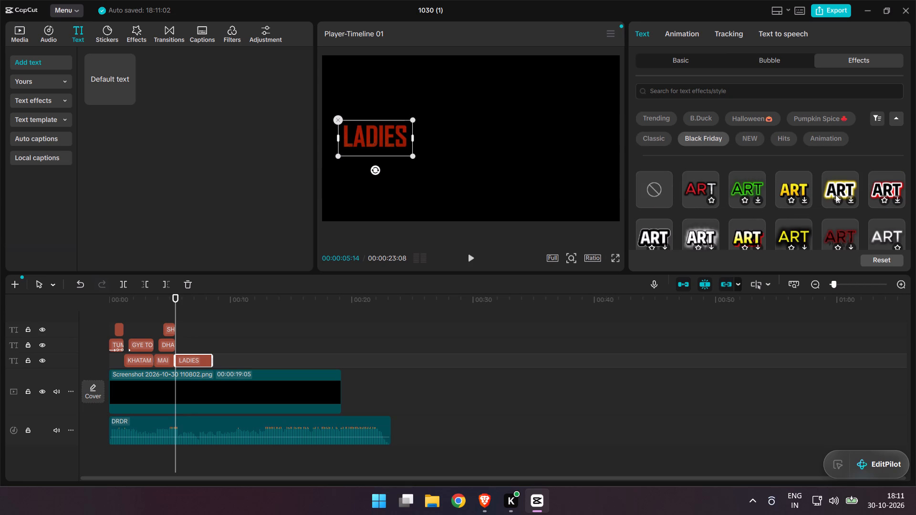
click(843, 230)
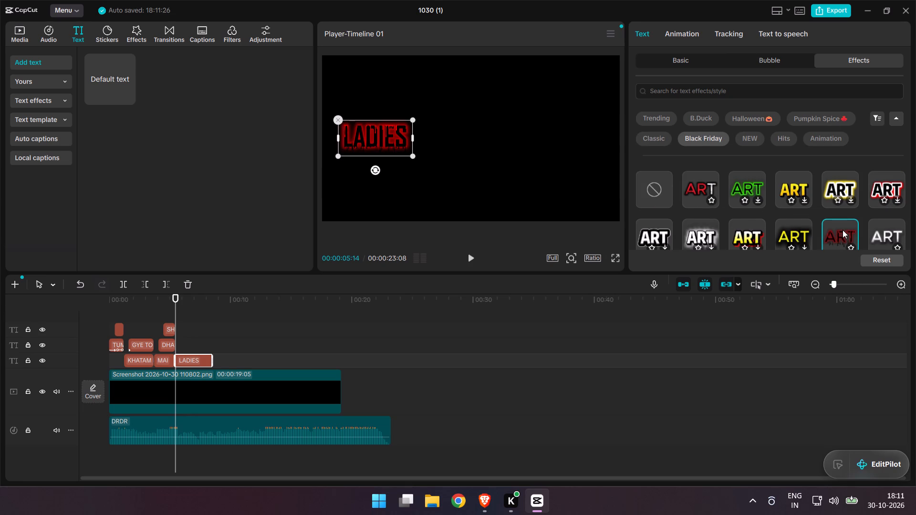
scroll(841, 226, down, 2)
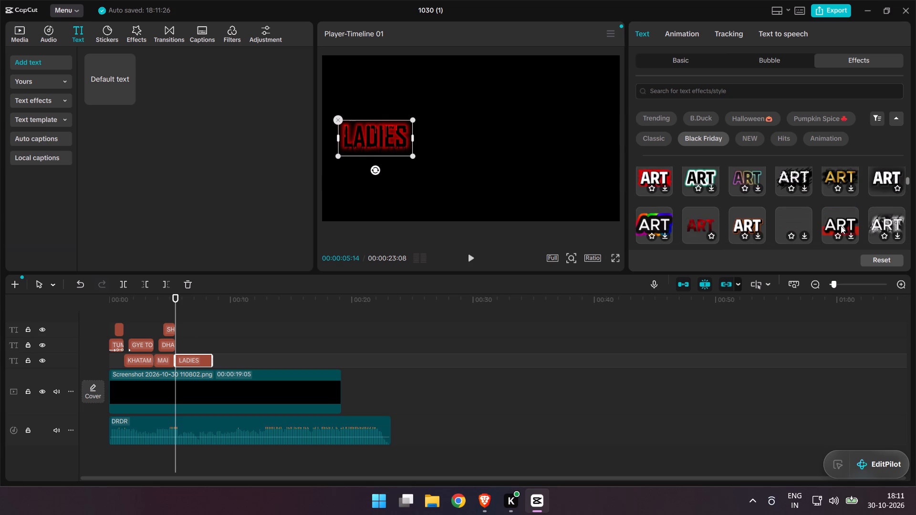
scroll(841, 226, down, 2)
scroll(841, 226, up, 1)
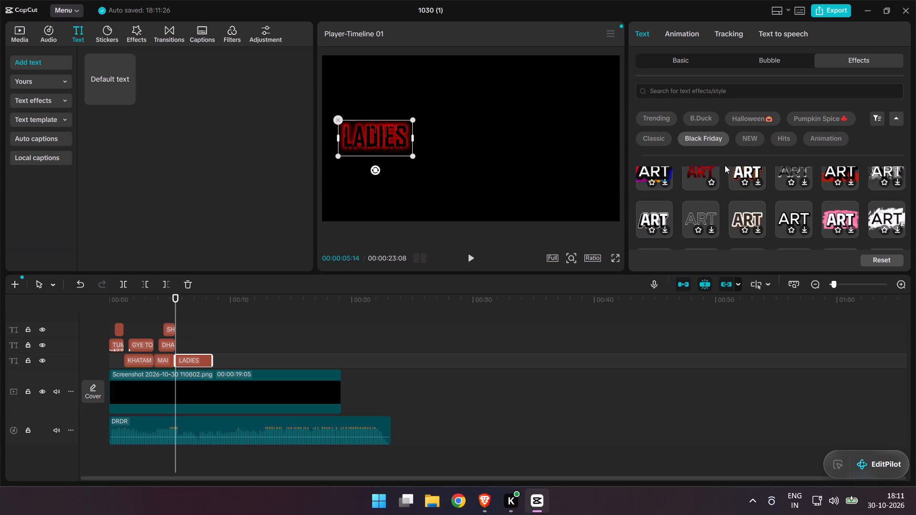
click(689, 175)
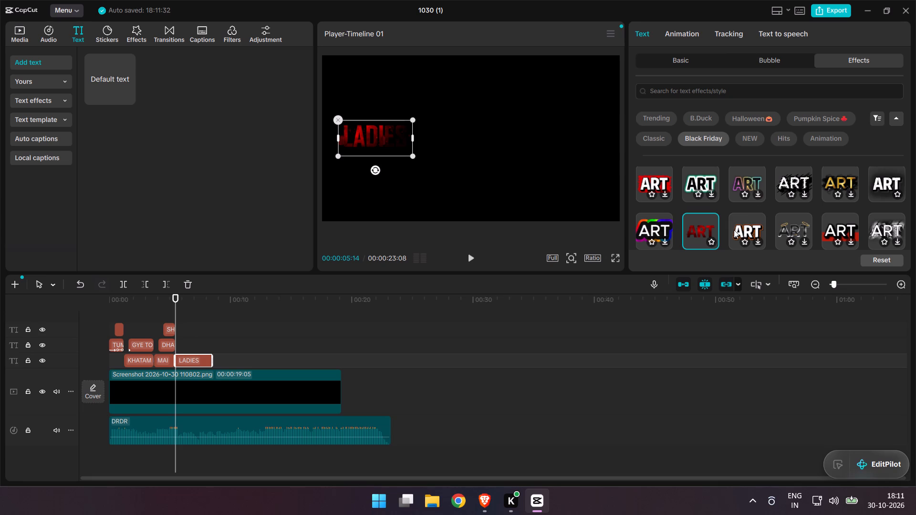
Apply the bright red text effect with a dark outline from the Black Friday category to LADIES.
scroll(740, 209, down, 2)
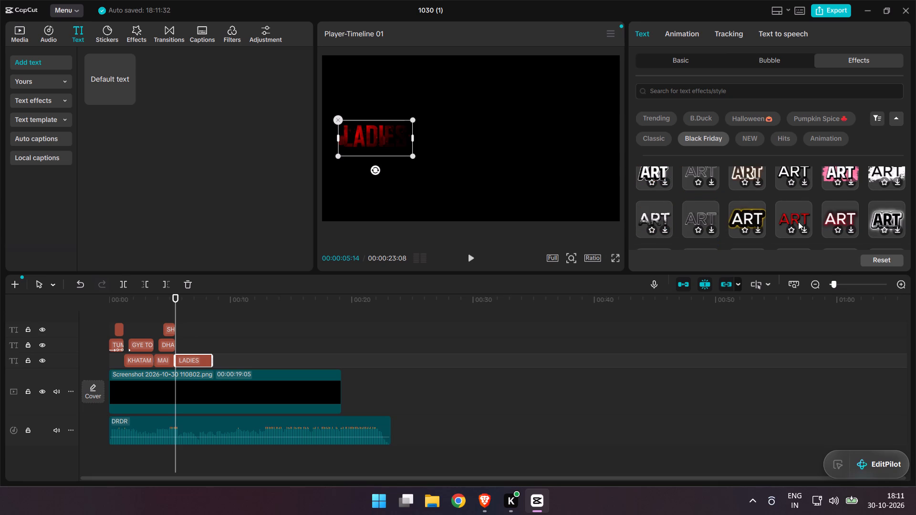
click(799, 222)
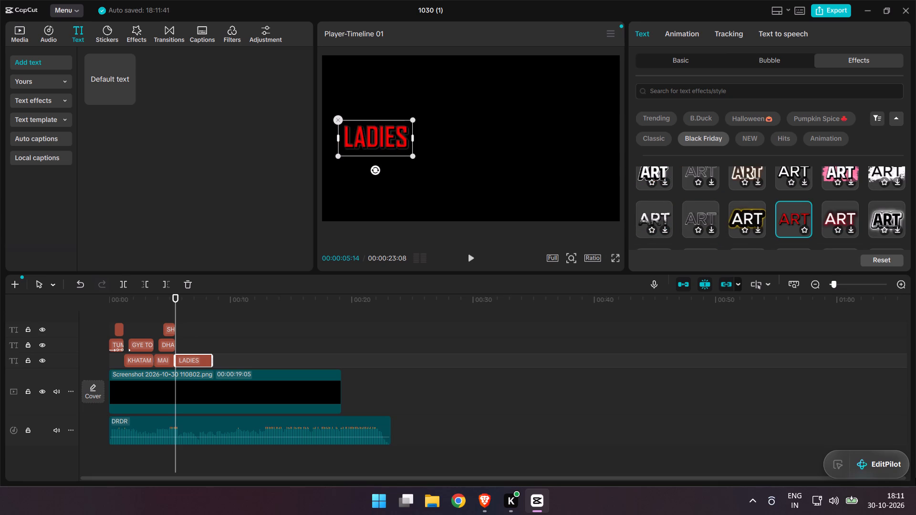
Look through the remaining Black Friday text effects for an alternative style for LADIES.
scroll(915, 488, down, 1)
scroll(791, 200, down, 1)
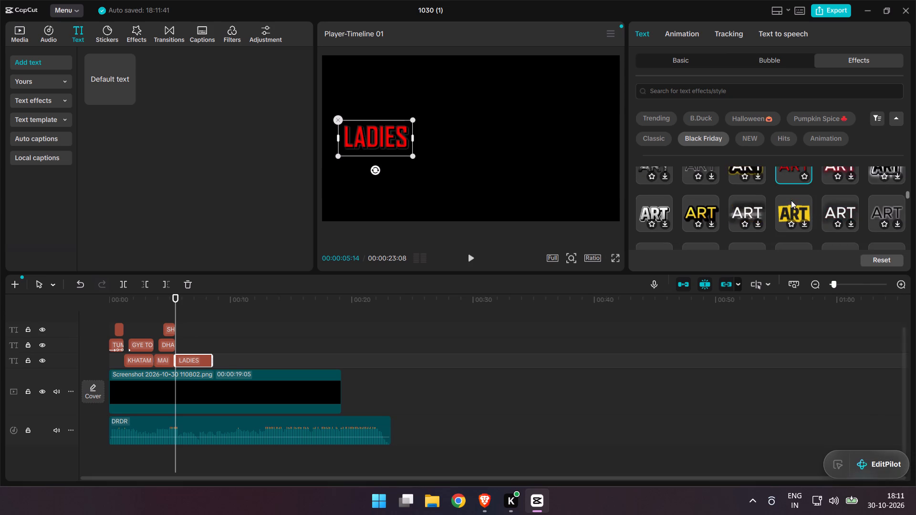
scroll(791, 200, down, 2)
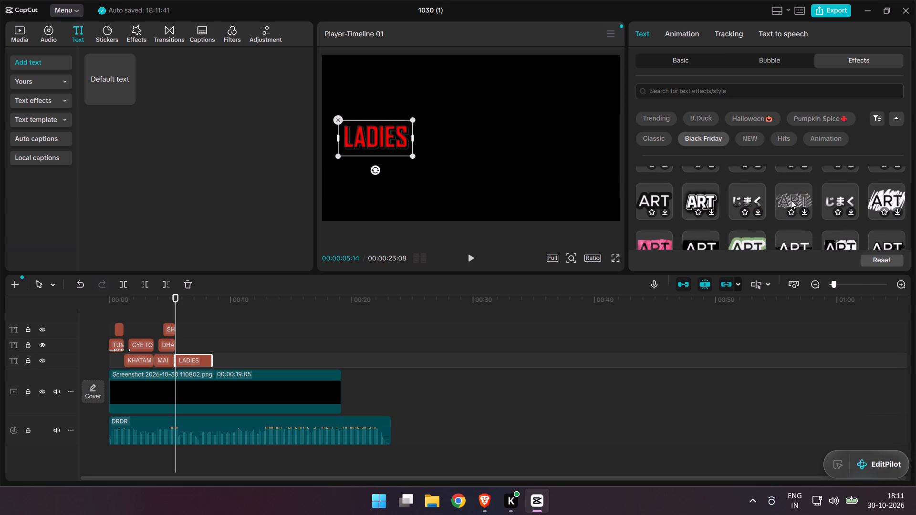
scroll(791, 200, down, 2)
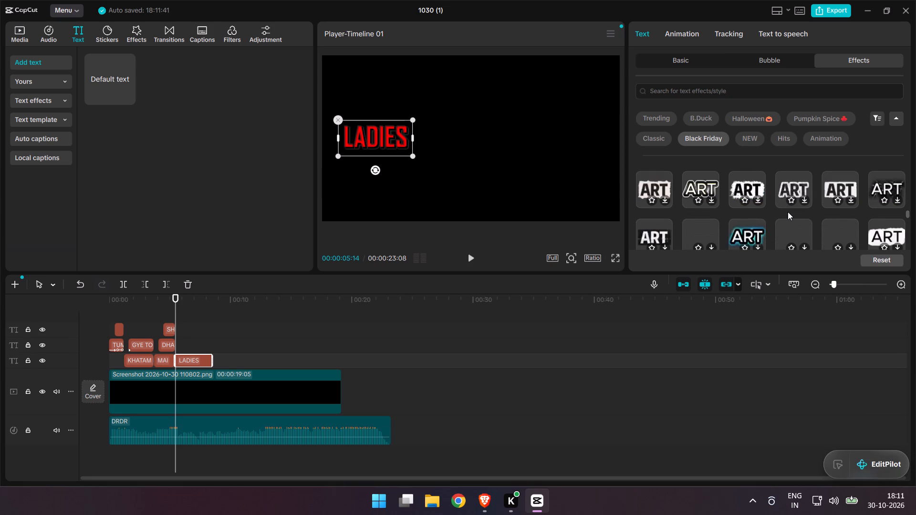
scroll(788, 212, down, 1)
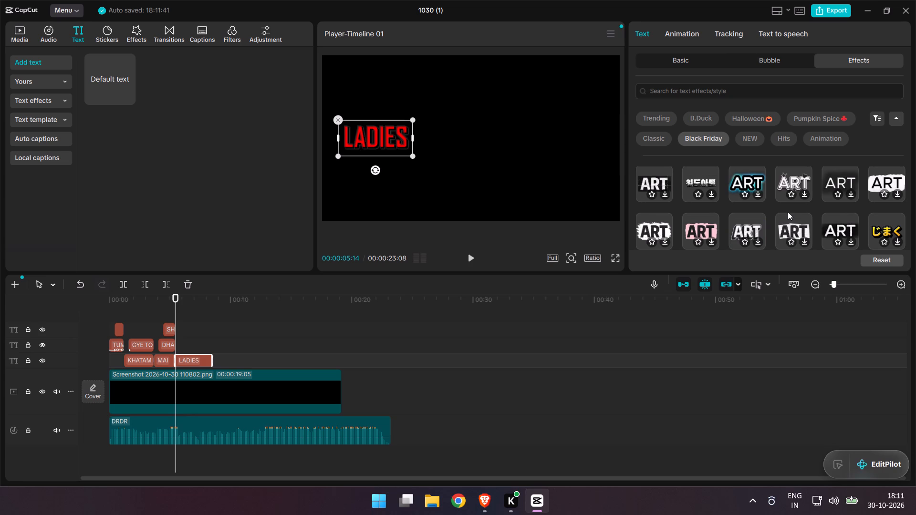
scroll(788, 212, down, 1)
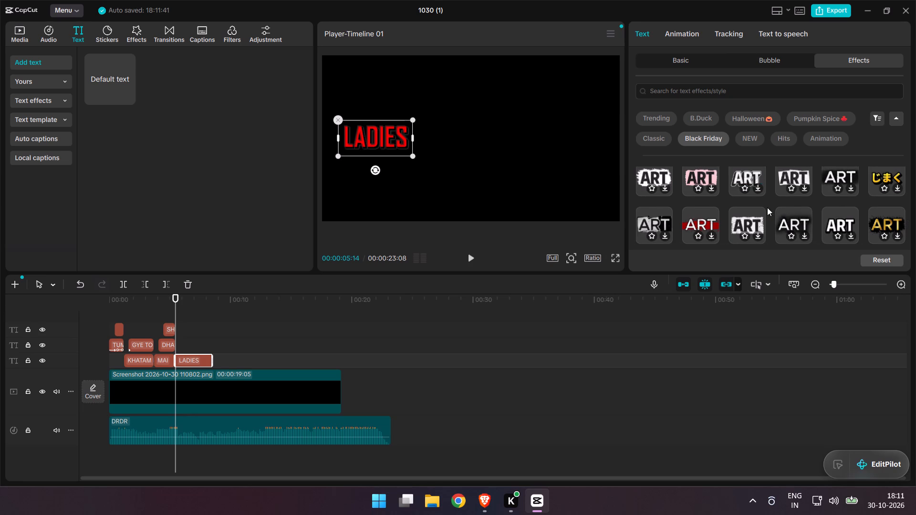
scroll(728, 209, down, 1)
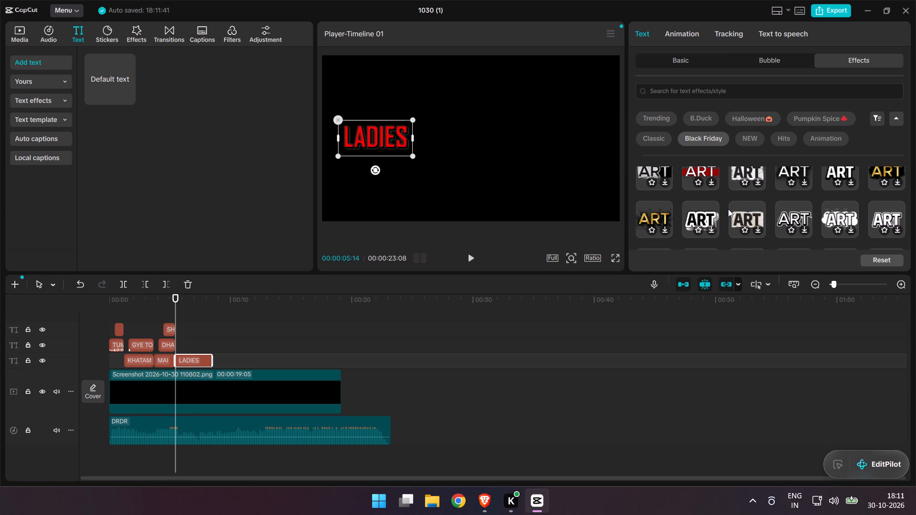